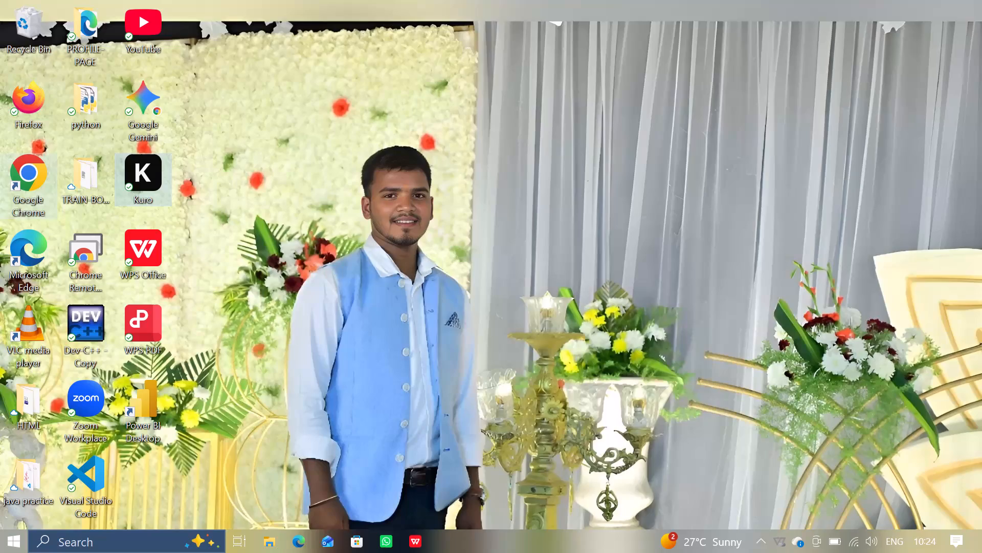
Launch Power BI Desktop from the desktop.
double_click(137, 393)
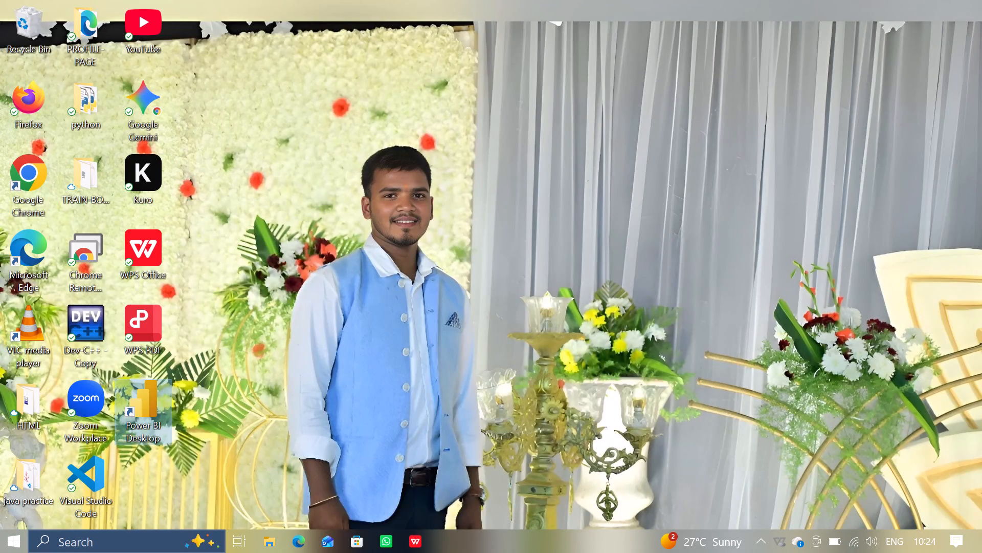
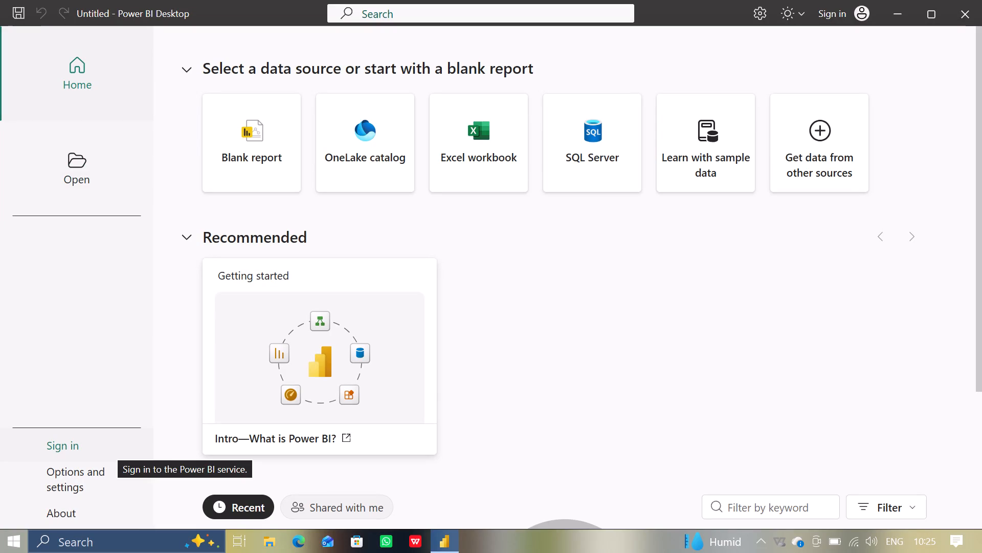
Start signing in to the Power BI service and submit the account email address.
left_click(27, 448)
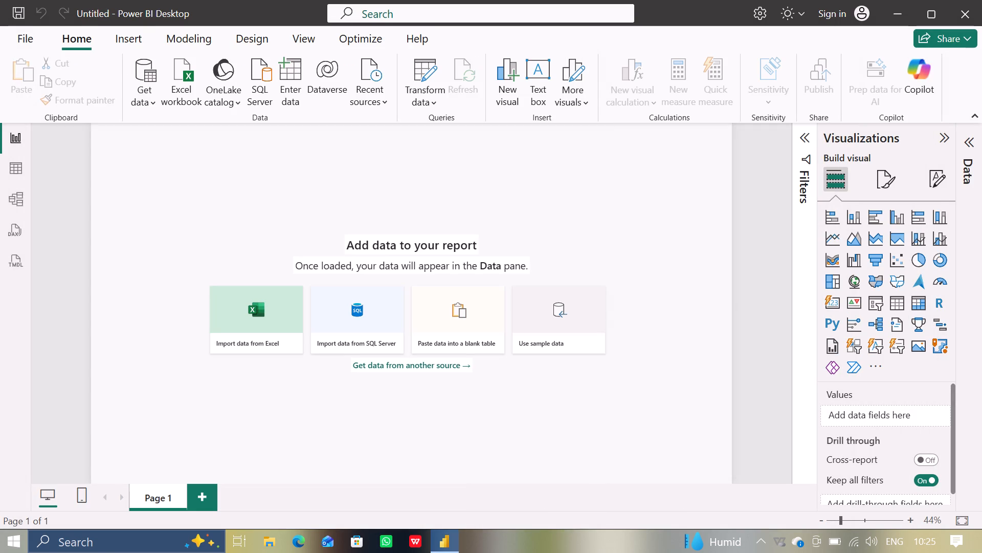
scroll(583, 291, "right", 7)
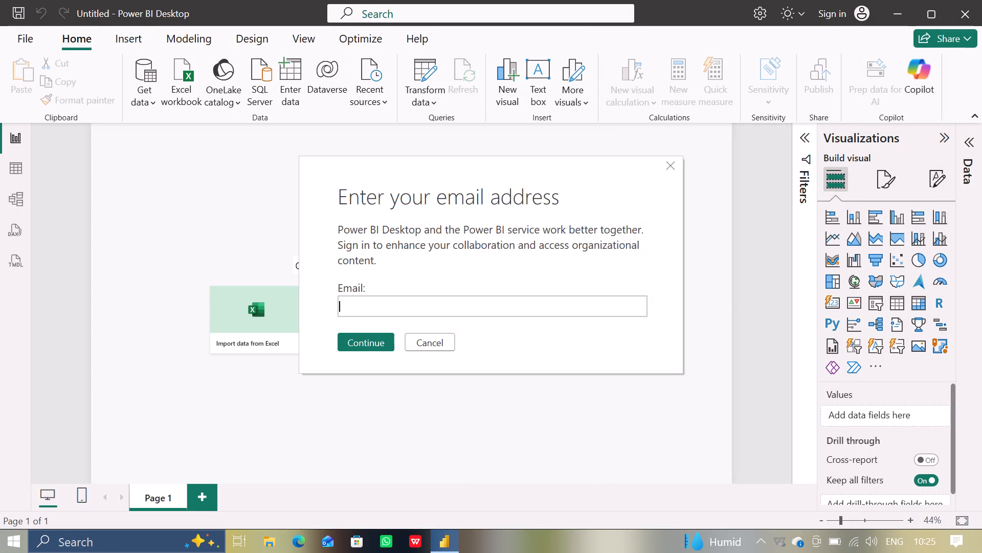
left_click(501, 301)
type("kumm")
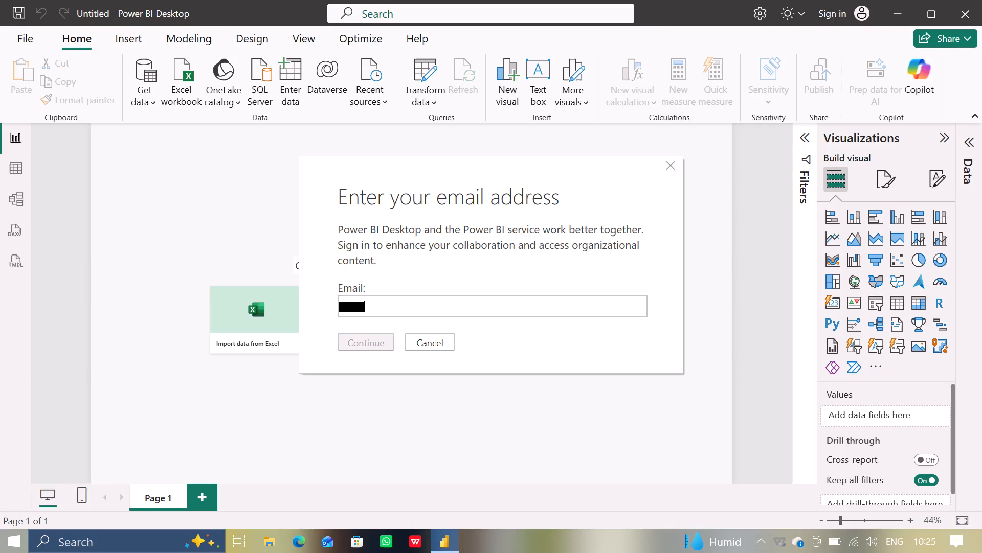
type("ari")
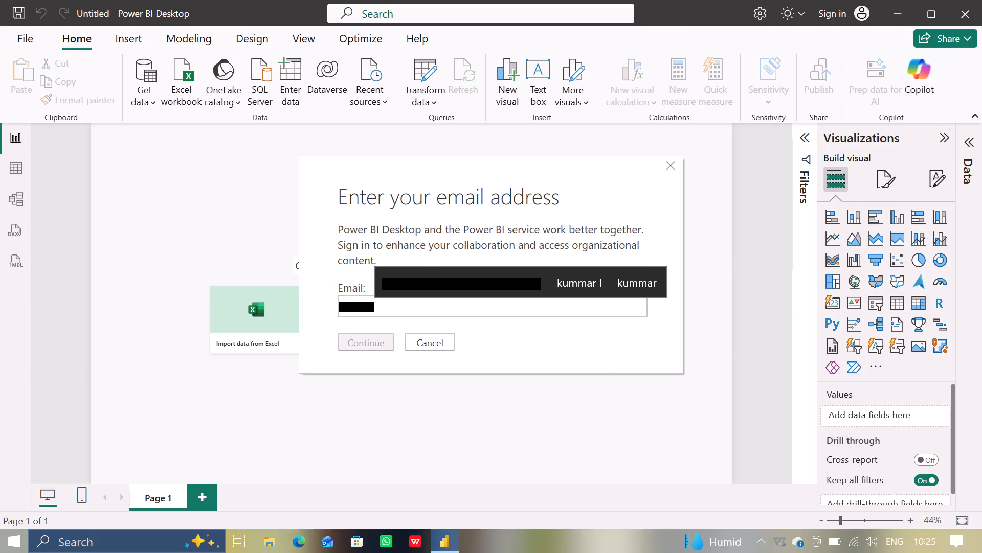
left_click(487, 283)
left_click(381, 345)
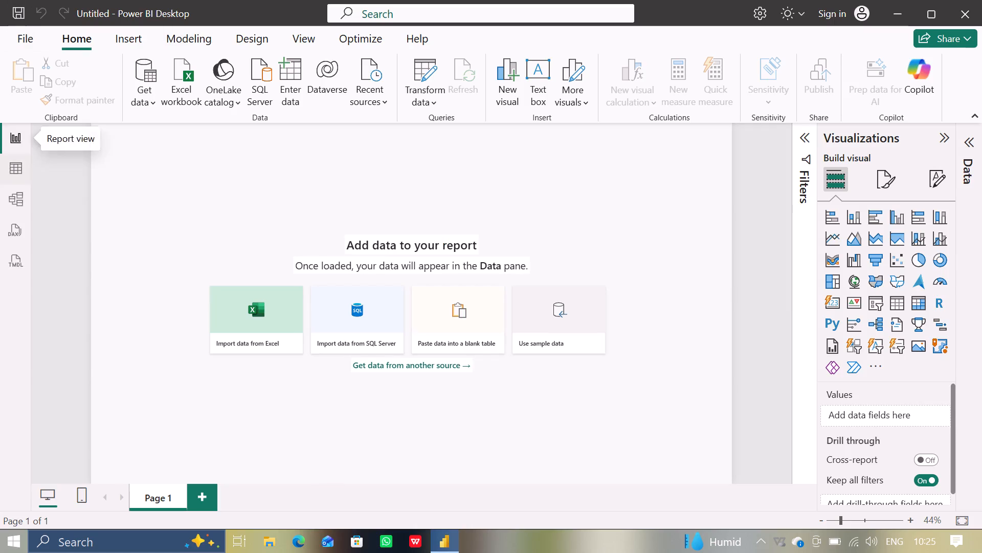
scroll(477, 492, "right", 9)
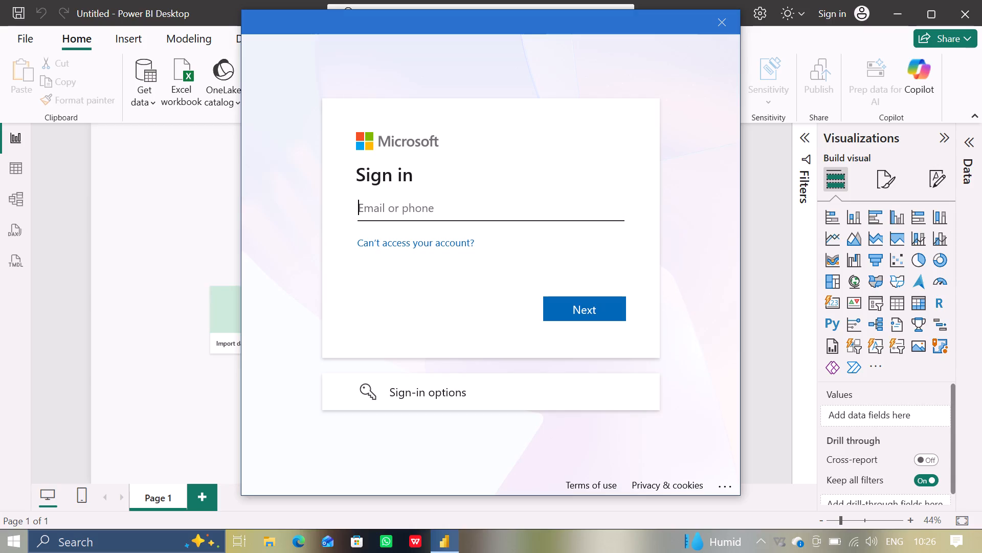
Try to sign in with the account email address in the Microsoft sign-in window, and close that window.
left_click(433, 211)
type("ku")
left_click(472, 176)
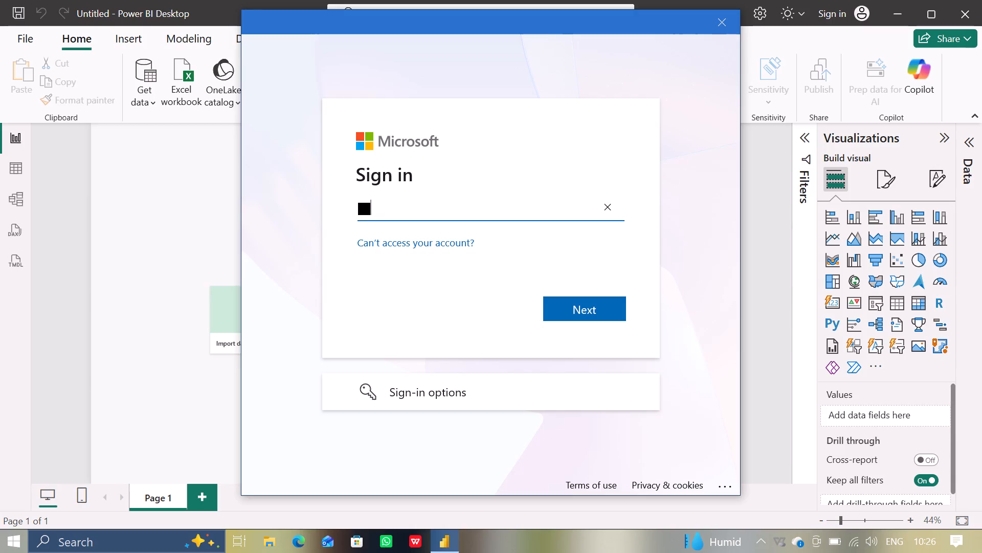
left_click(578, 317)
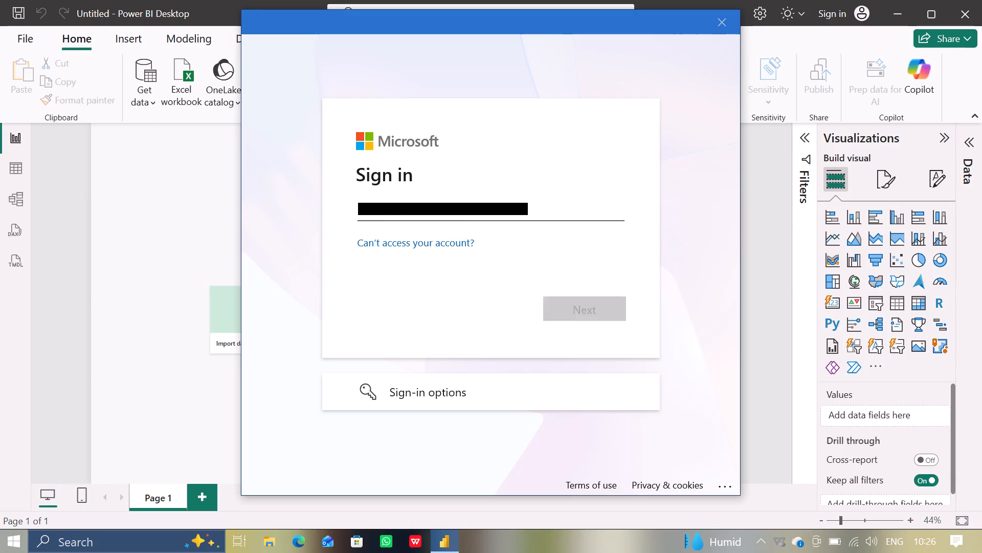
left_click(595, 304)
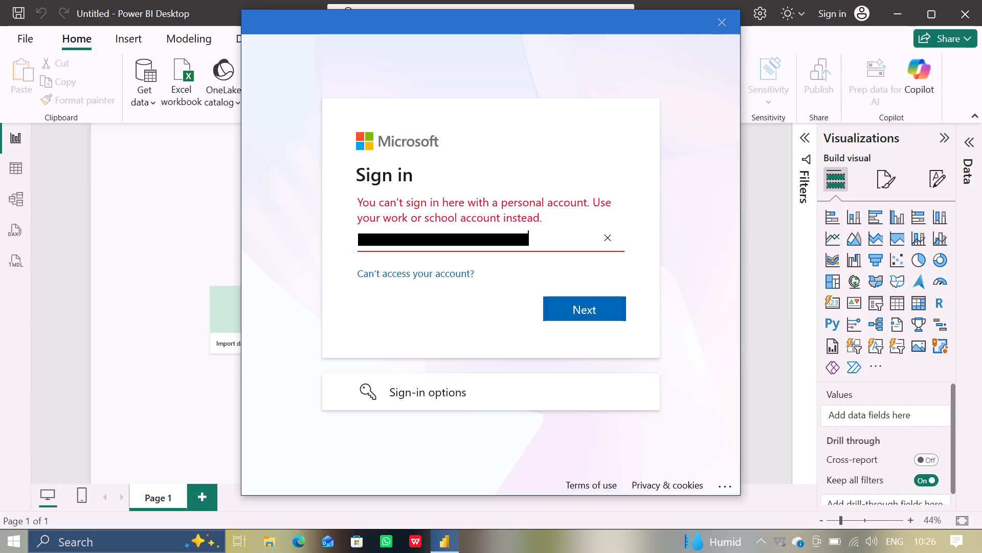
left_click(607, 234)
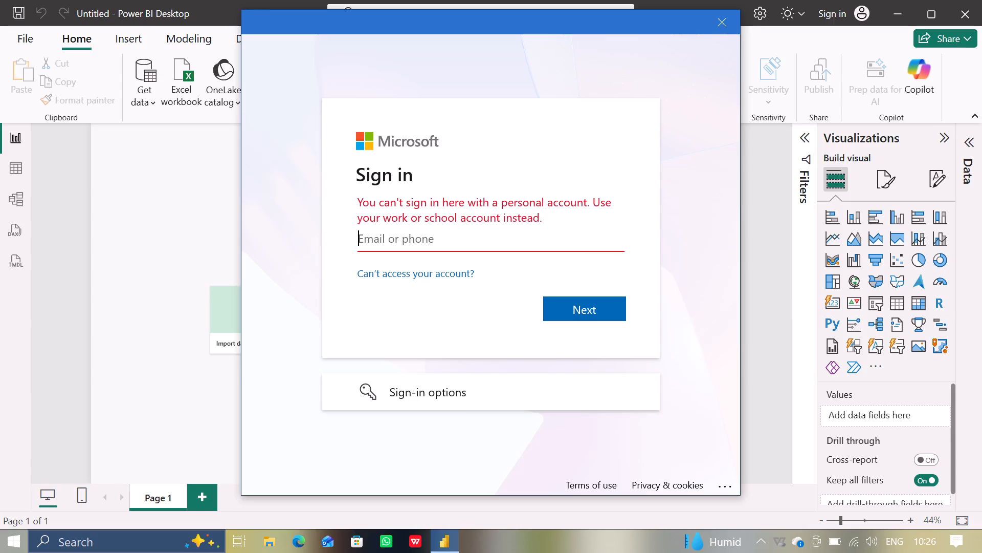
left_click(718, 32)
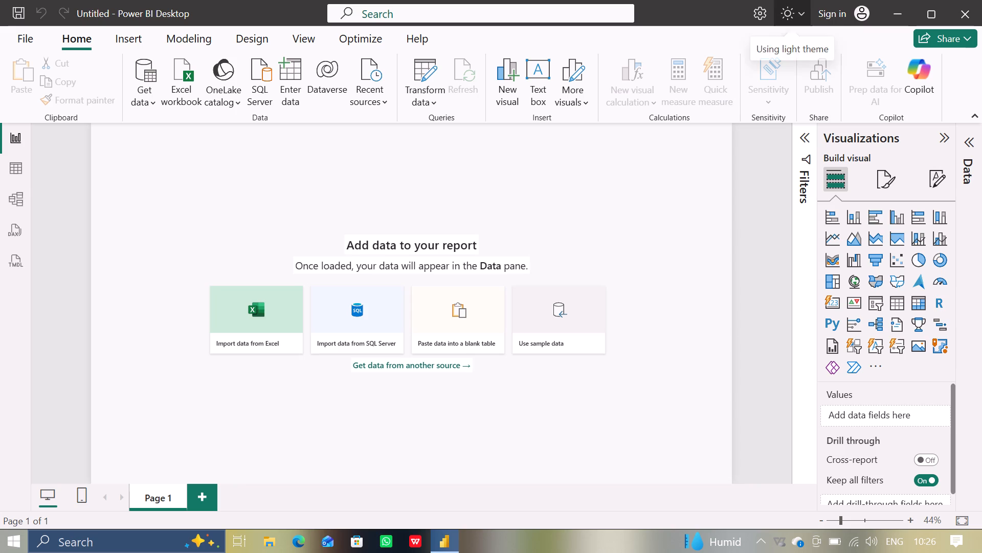
Close Power BI Desktop and launch it again from the desktop.
left_click(954, 14)
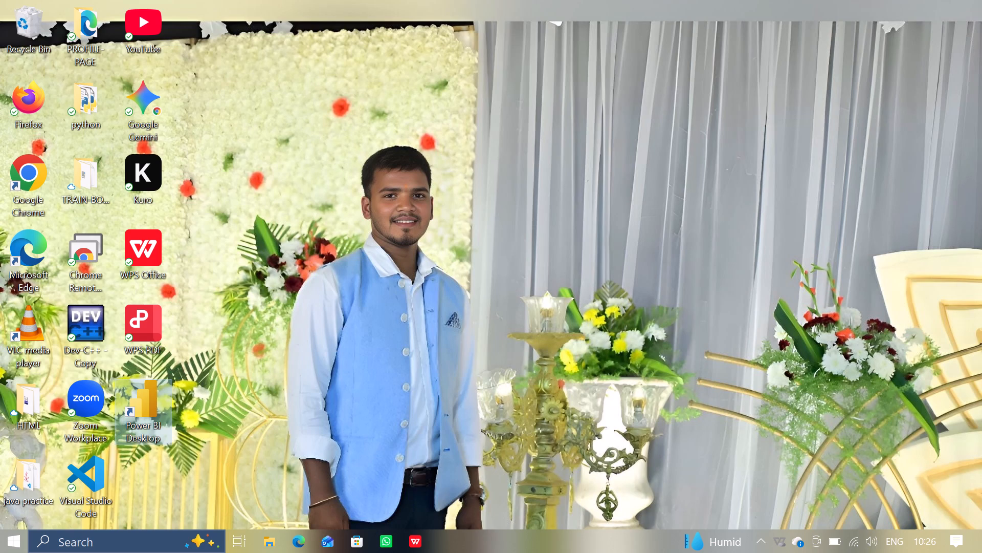
double_click(159, 405)
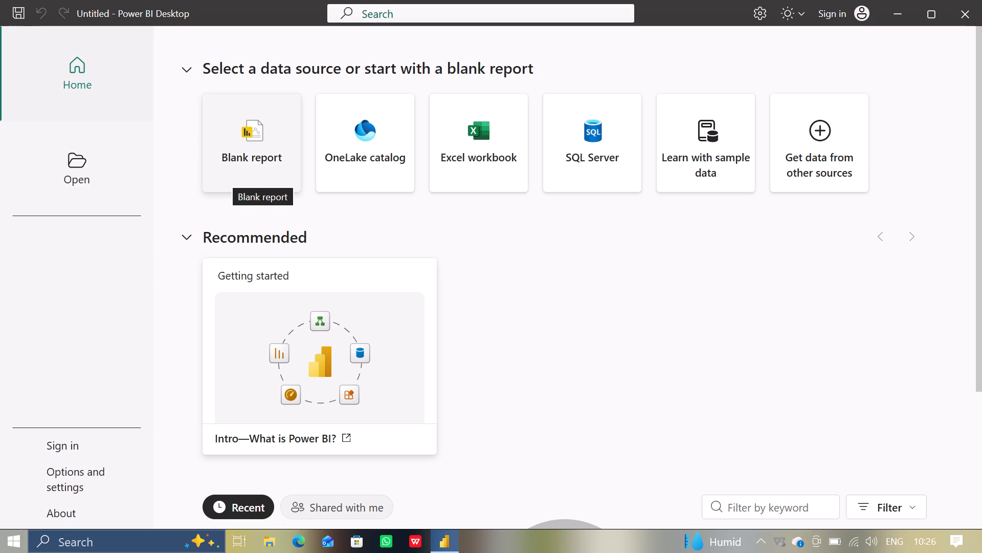
Start a blank report from the home screen.
left_click(241, 143)
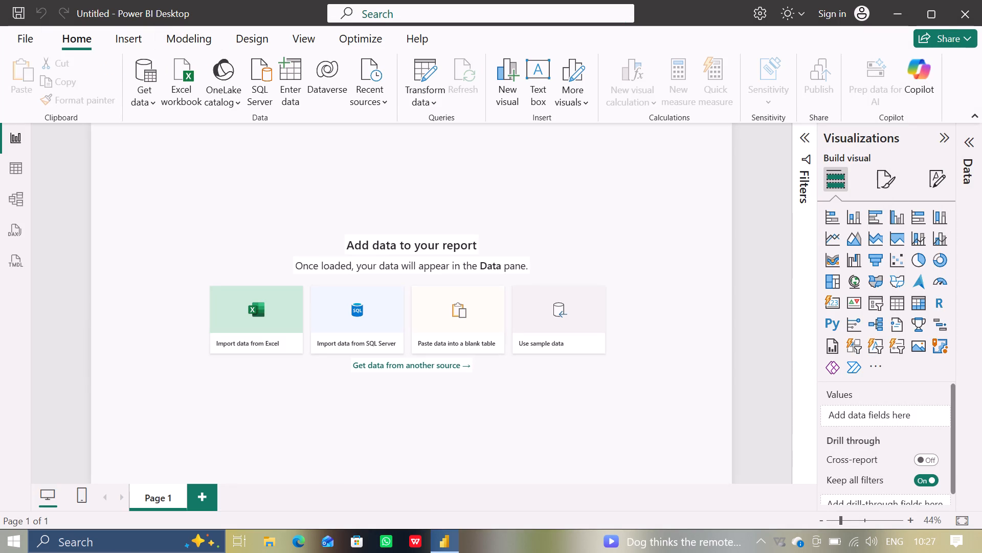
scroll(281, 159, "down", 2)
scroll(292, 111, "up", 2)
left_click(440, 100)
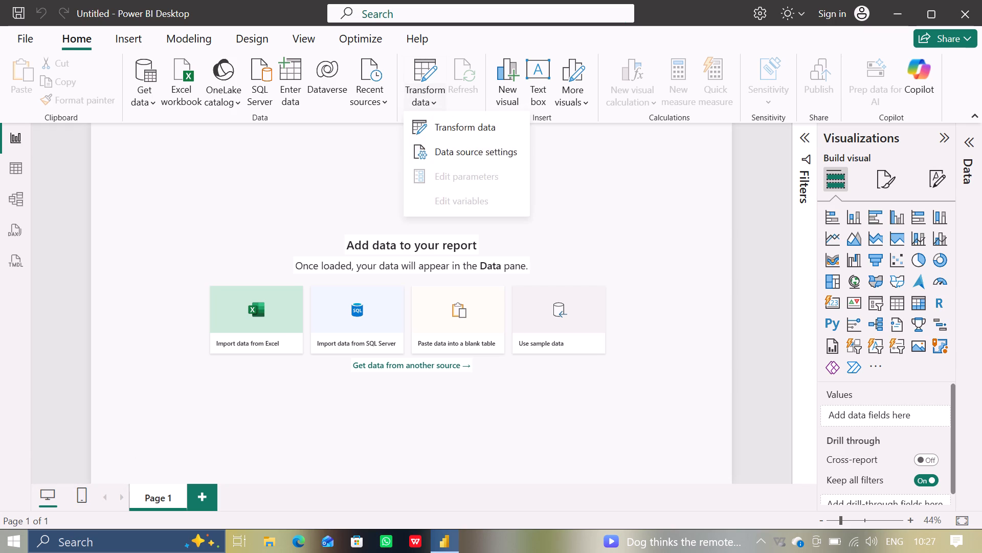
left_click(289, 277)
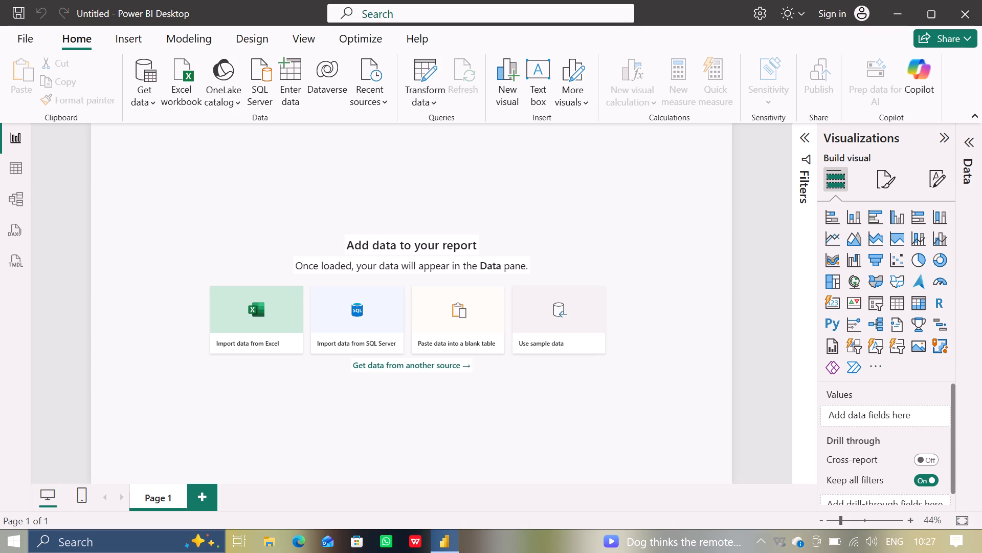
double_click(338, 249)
Return to the file home page and start a new blank report.
left_click(19, 47)
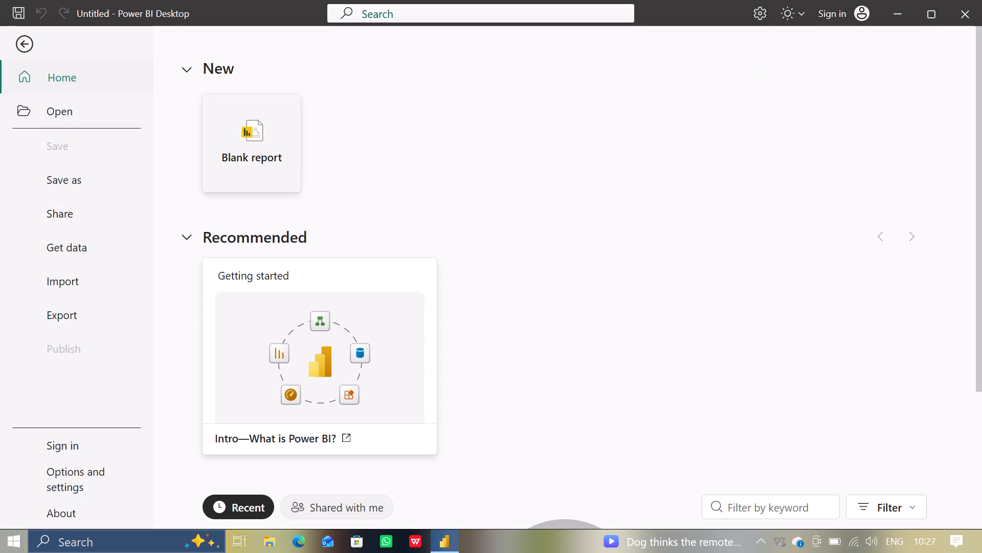
left_click(240, 147)
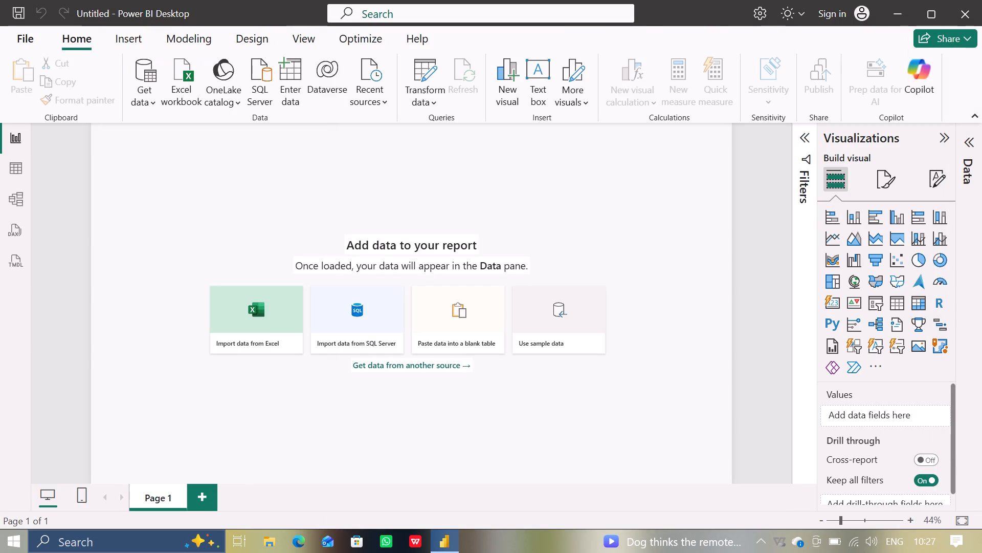
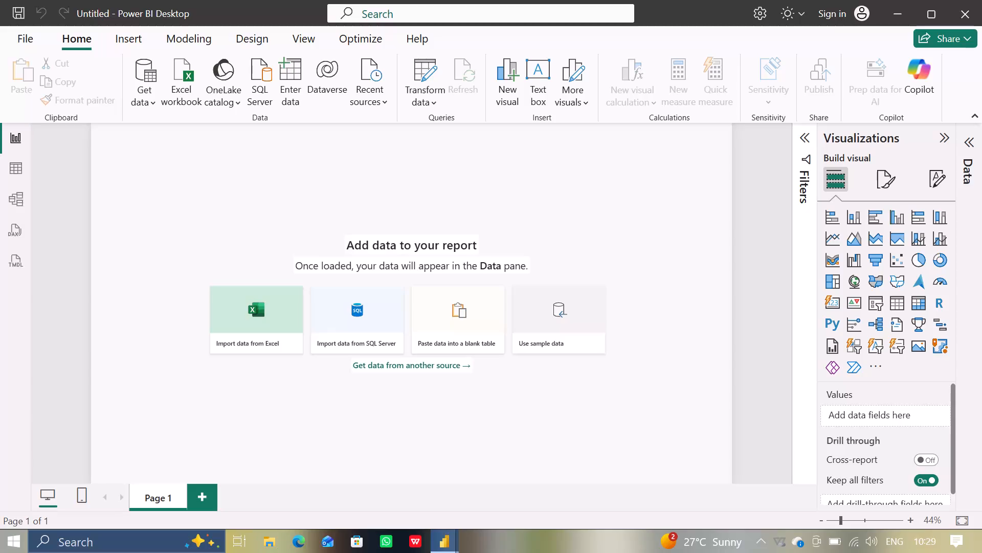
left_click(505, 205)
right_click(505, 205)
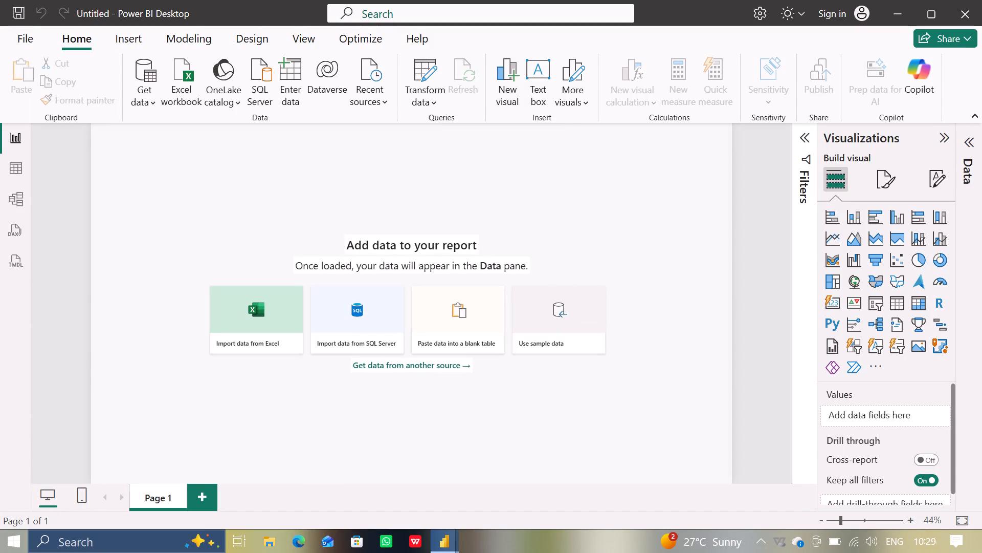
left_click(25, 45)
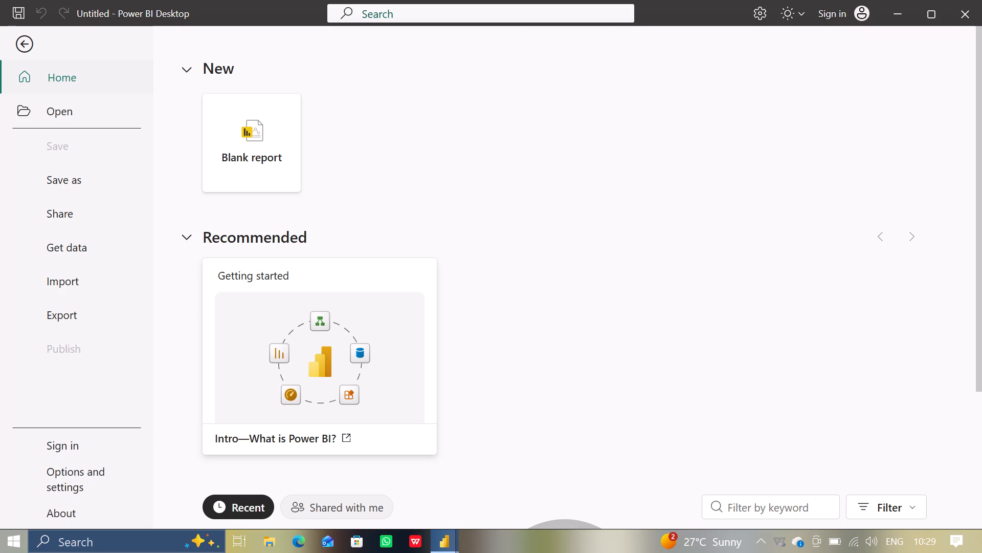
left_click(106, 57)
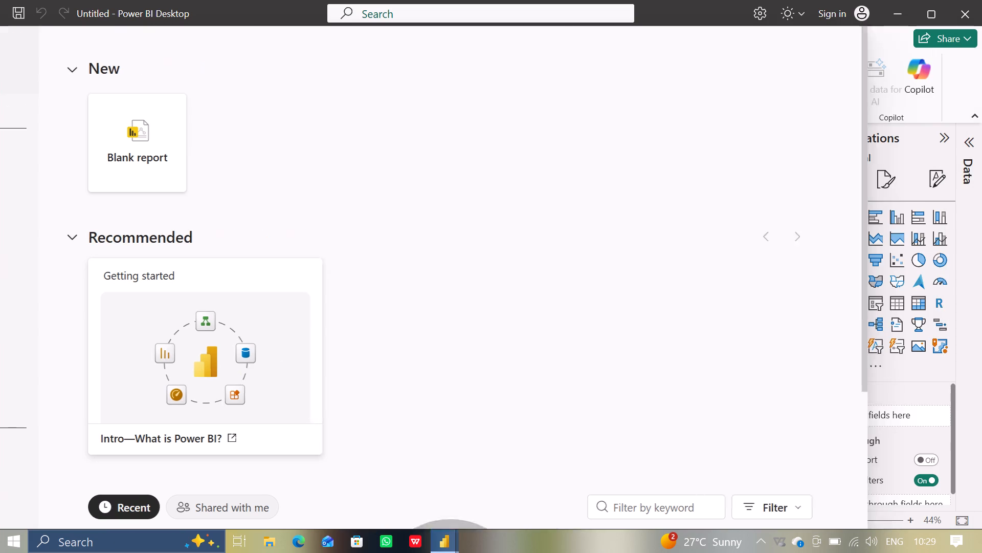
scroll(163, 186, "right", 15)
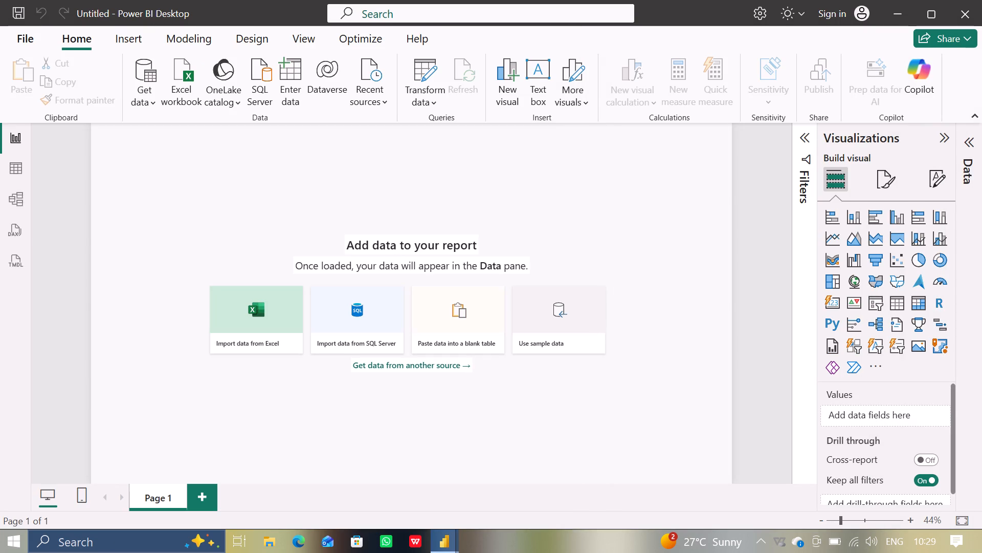
Close Power BI Desktop and launch it again from its desktop shortcut.
left_click(981, 0)
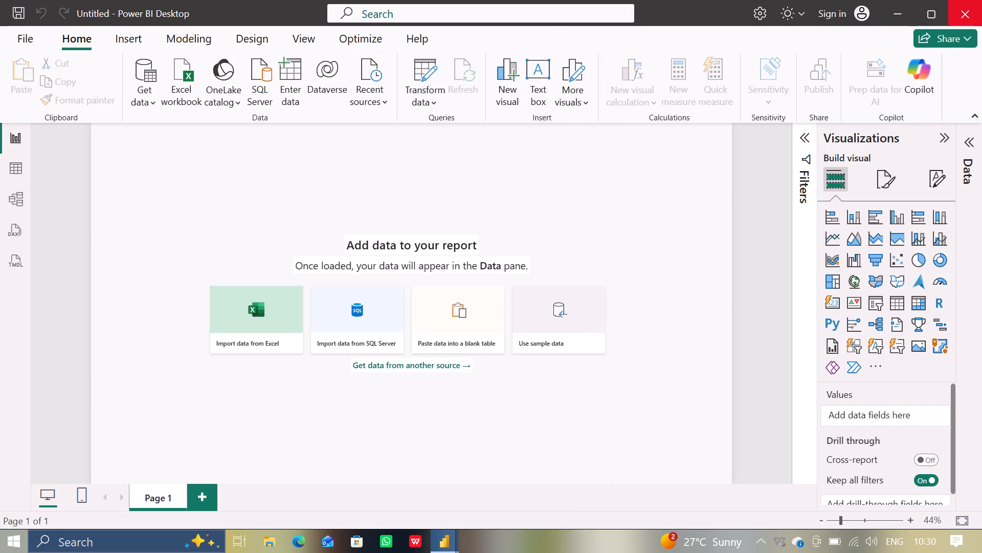
left_click(965, 0)
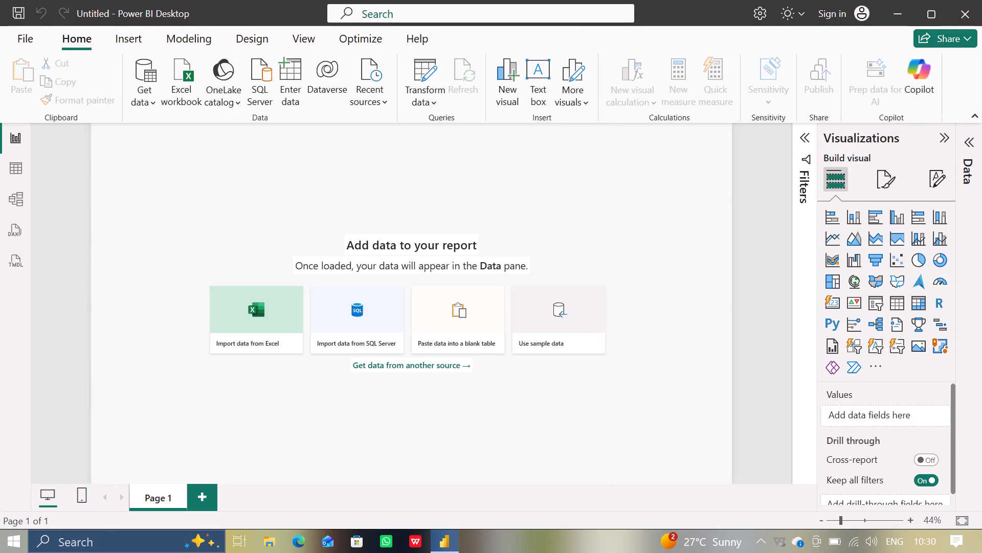
double_click(148, 415)
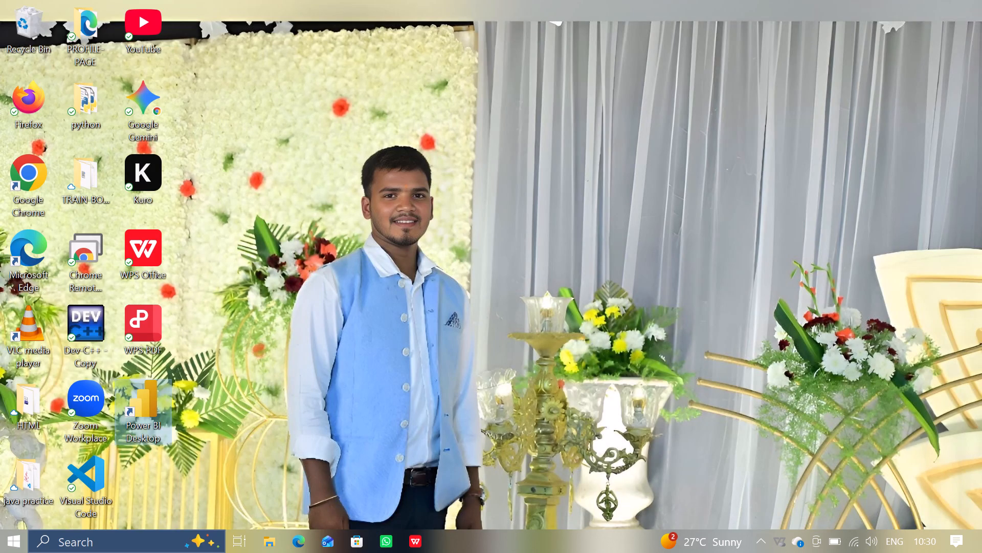
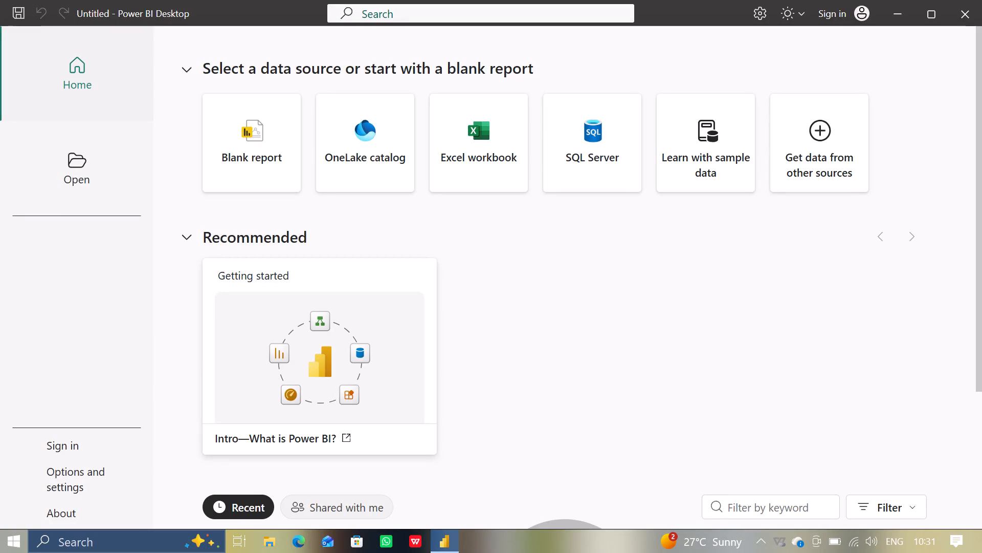
Start a new blank report from the Home screen.
left_click(239, 148)
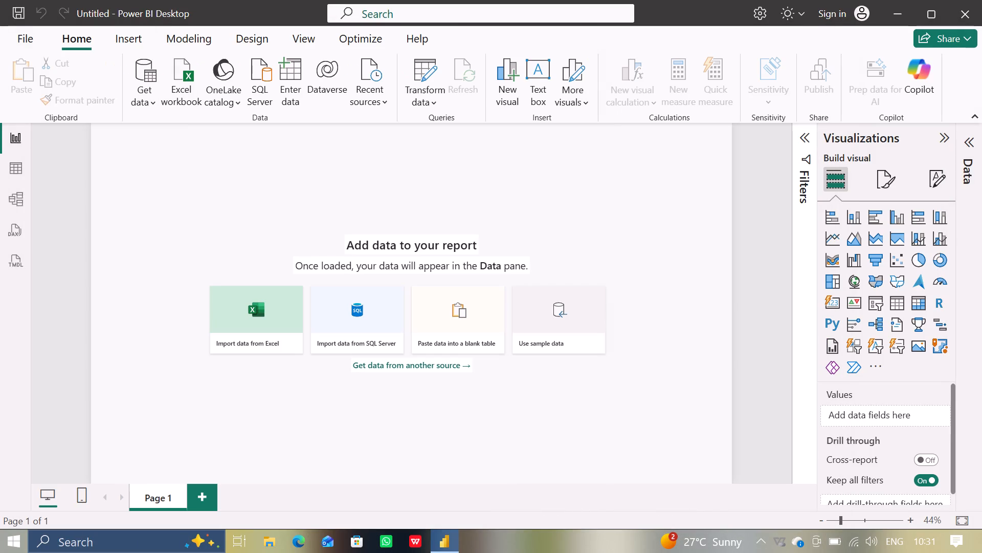
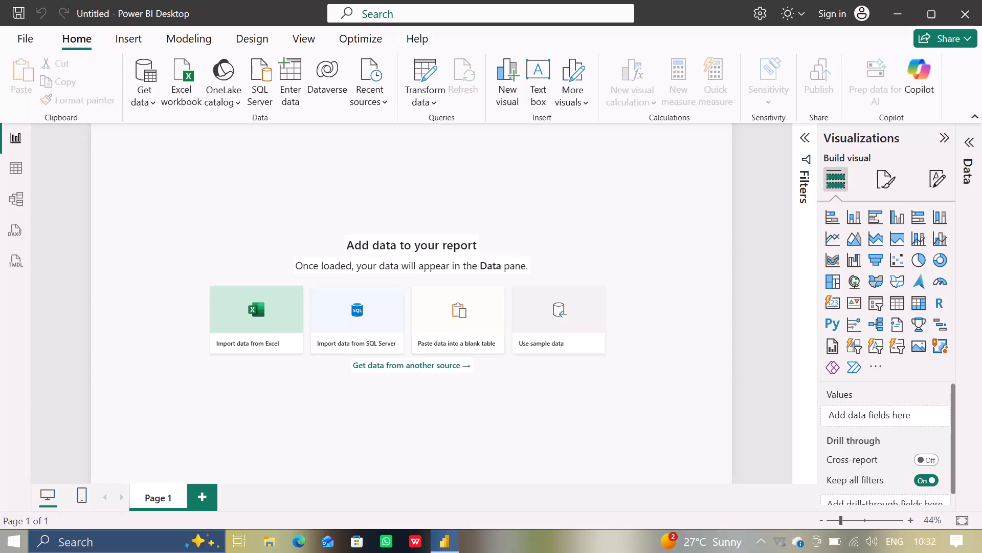
Start importing data from an Excel workbook into the blank report.
left_click(263, 330)
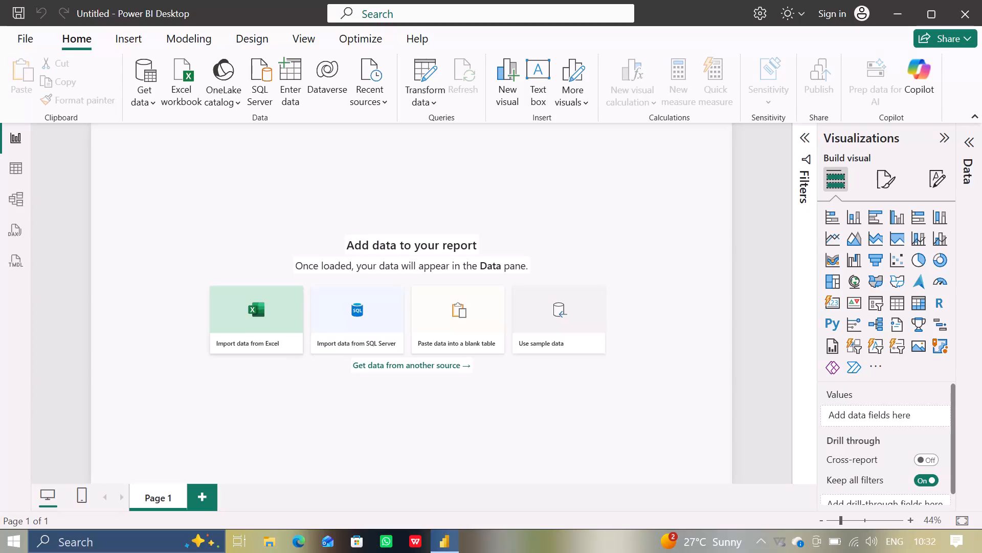
left_click(263, 330)
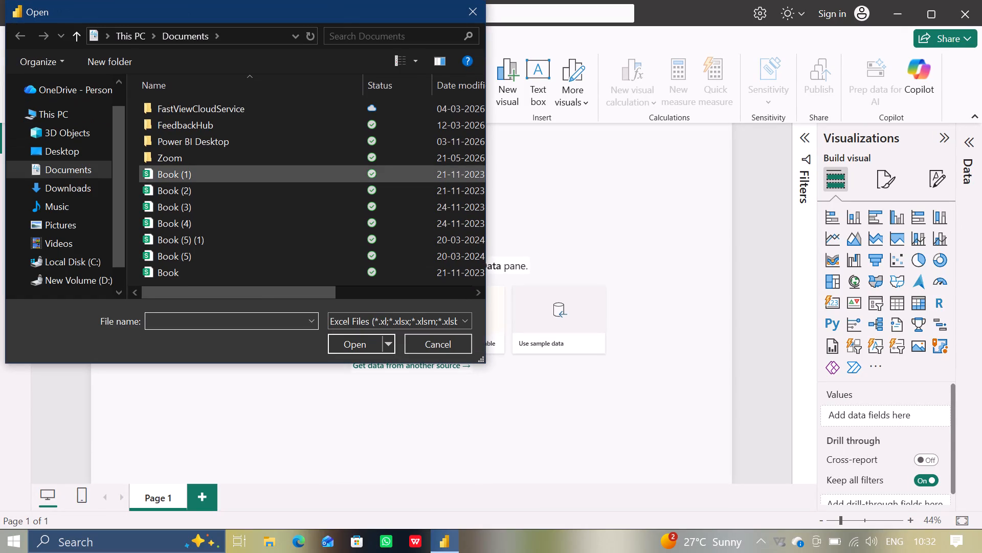
Look through the Documents folder's files and their details for an Excel workbook to import.
scroll(250, 169, "down", 7)
scroll(250, 169, "up", 4)
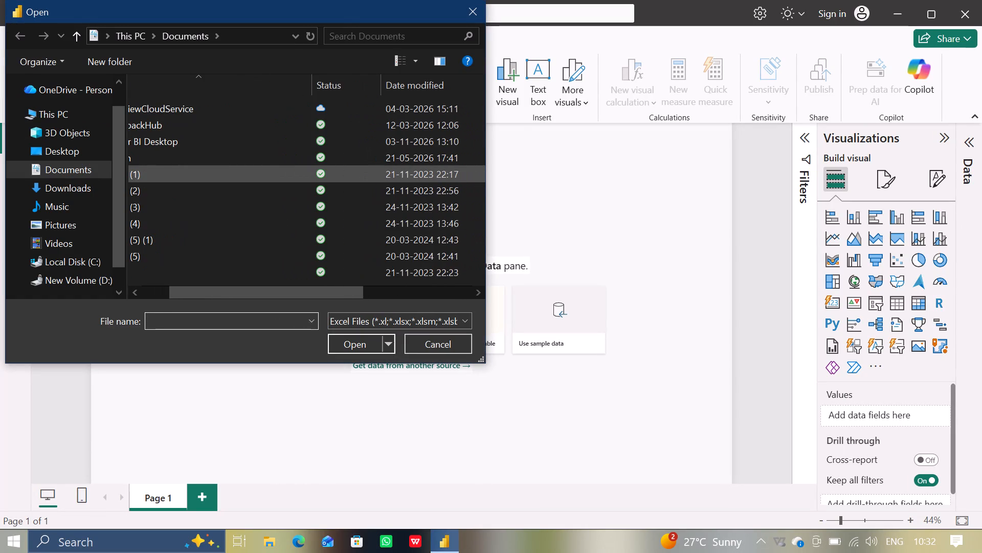
scroll(250, 169, "right", 6)
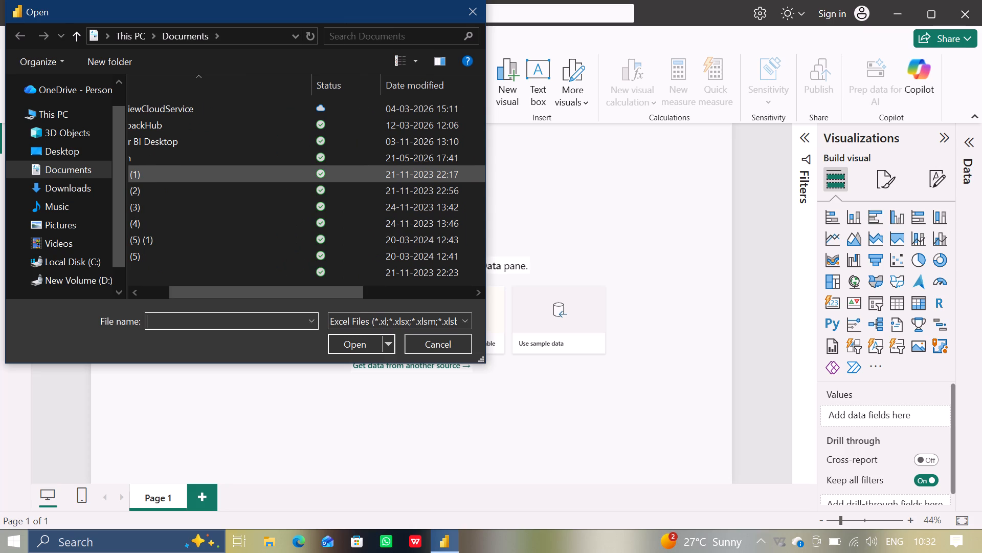
scroll(217, 168, "right", 7)
scroll(217, 168, "up", 2)
triple_click(136, 287)
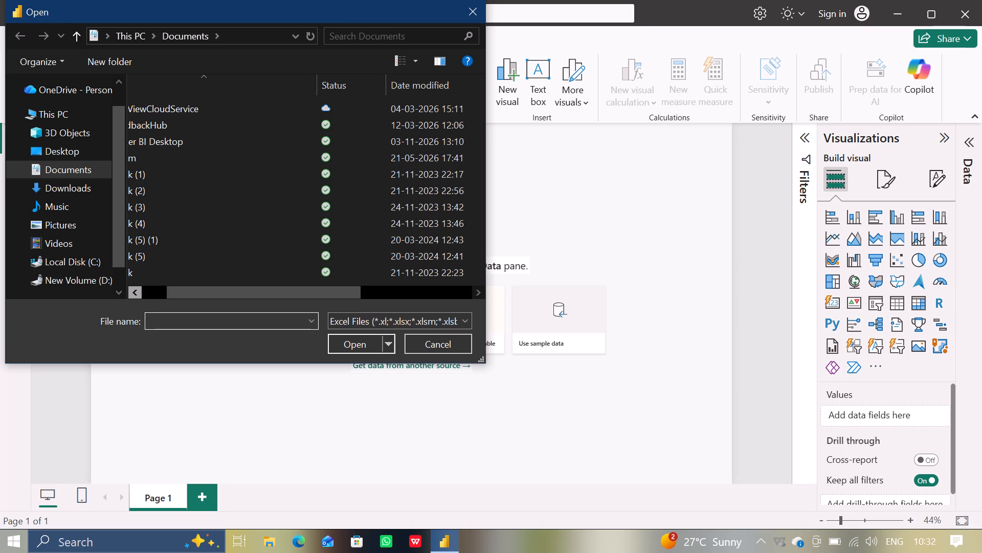
triple_click(136, 287)
triple_click(136, 287)
triple_click(136, 287)
double_click(136, 287)
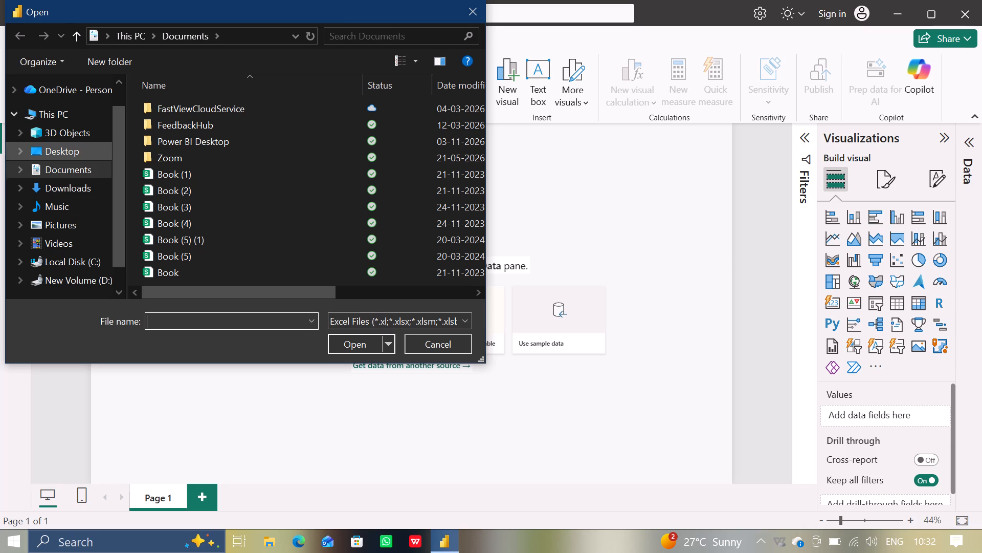
Browse to the Downloads folder to find the Excel workbook to import.
left_click(72, 185)
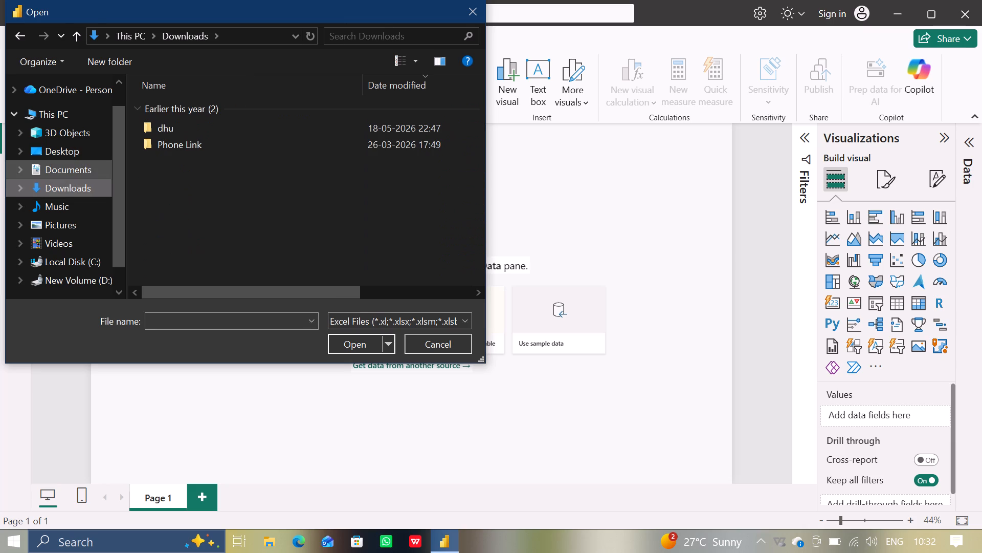
Look through the Documents folder again for an Excel workbook to import.
left_click(73, 168)
scroll(240, 182, "down", 2)
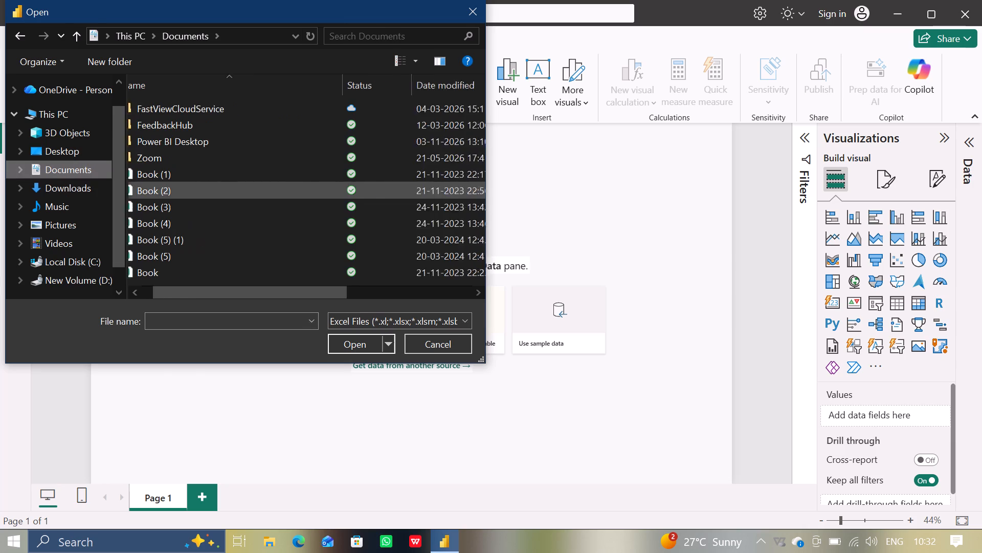
scroll(240, 182, "down", 2)
scroll(240, 182, "right", 3)
scroll(240, 182, "up", 6)
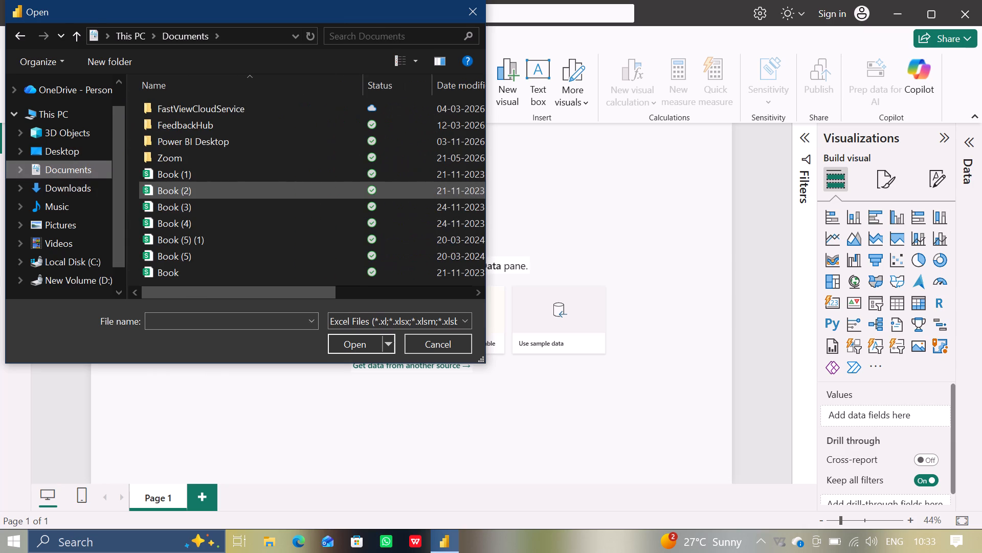
scroll(240, 182, "up", 5)
Check 3D Objects and This PC's folders and drives for the Excel workbook, closing the file browser without importing anything.
left_click(58, 134)
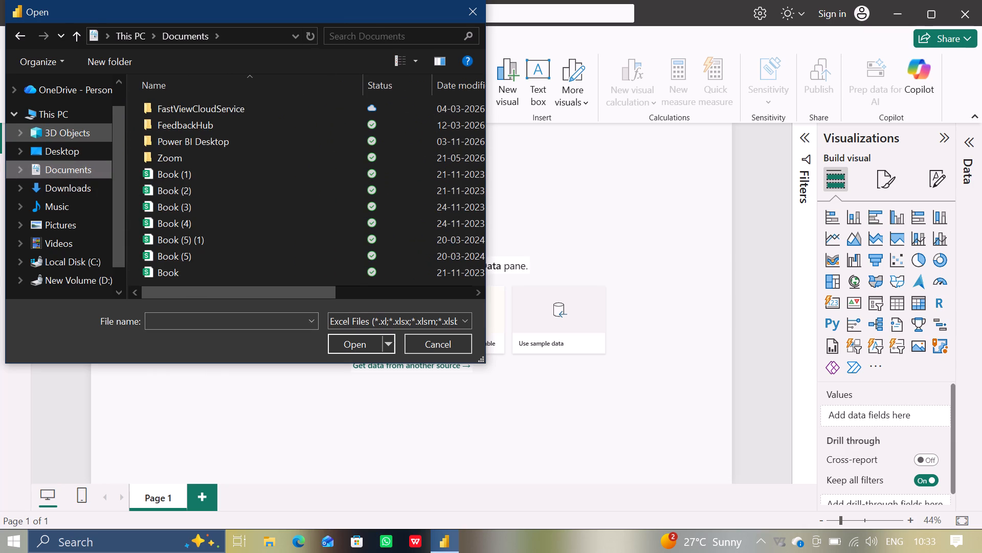
left_click(70, 102)
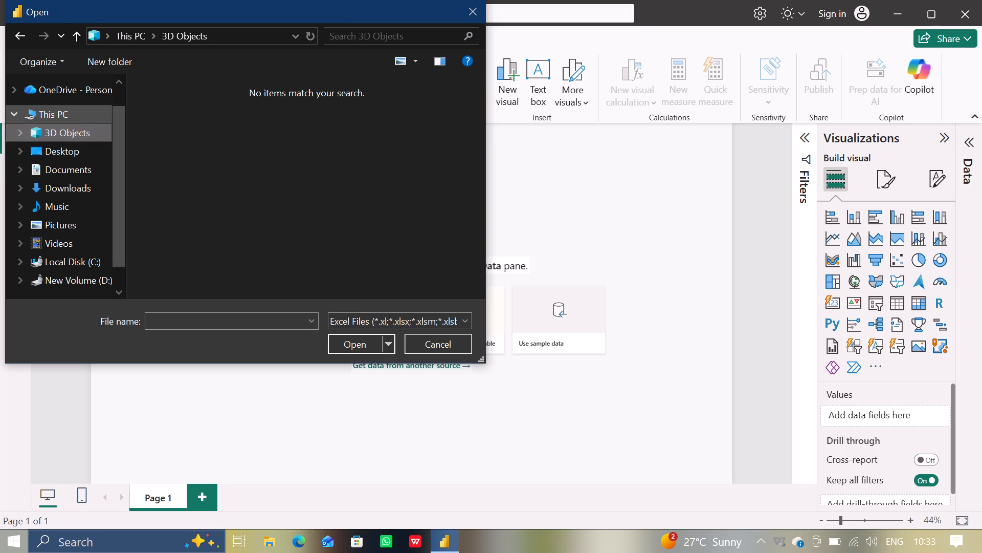
left_click(70, 106)
scroll(311, 336, "down", 2)
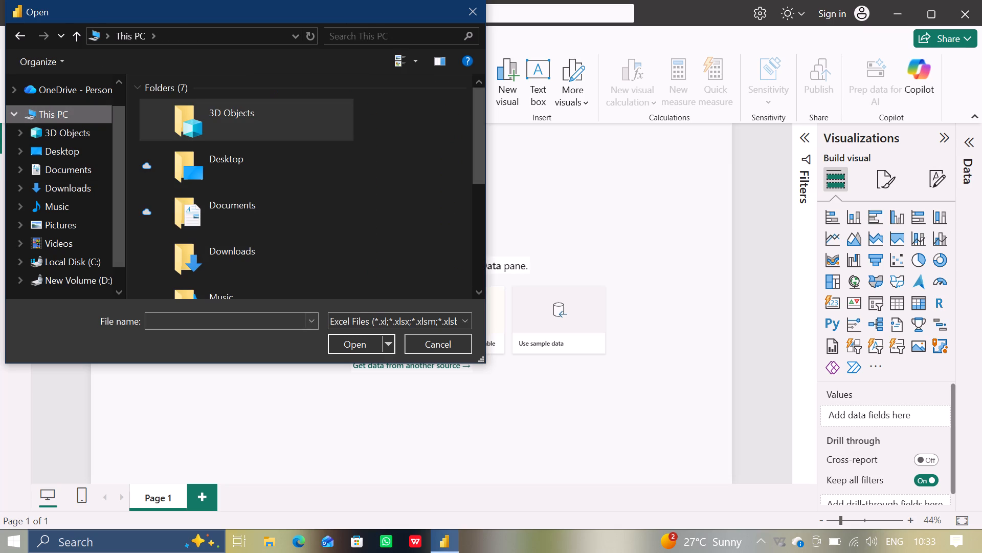
scroll(311, 336, "down", 1)
scroll(321, 241, "down", 3)
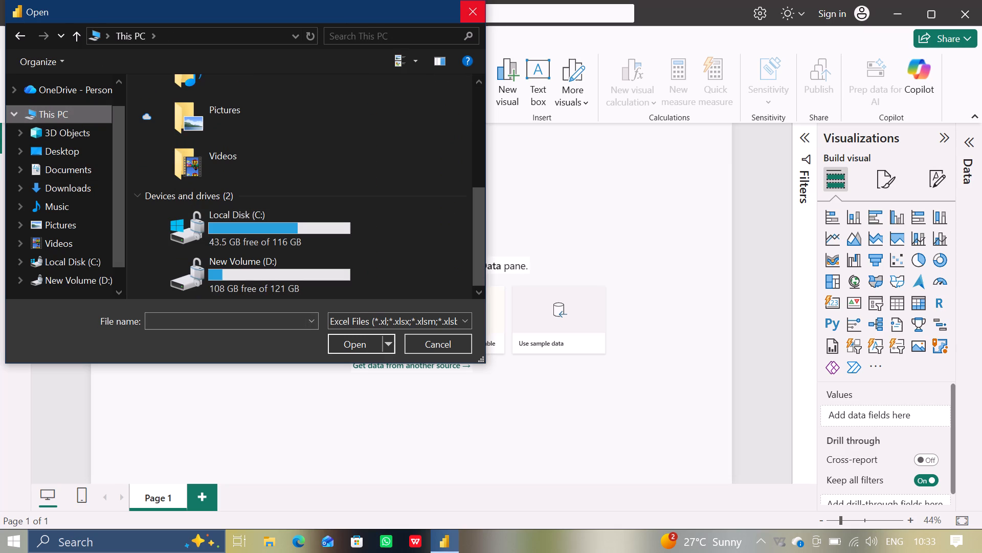
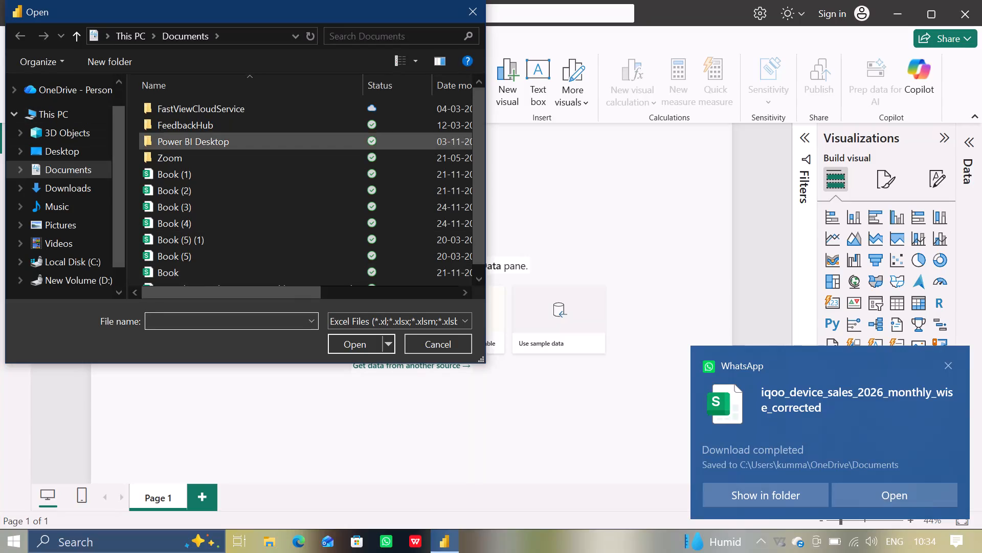
Choose the iqoo_device_sales_2026_monthly_wise_corrected workbook from the Documents folder as the Excel source to import.
scroll(238, 207, "down", 2)
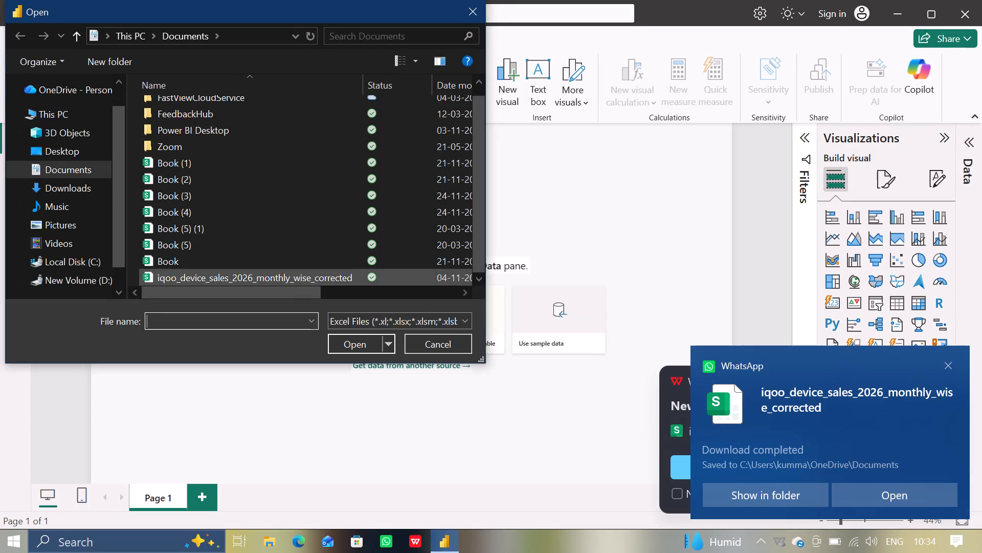
double_click(240, 273)
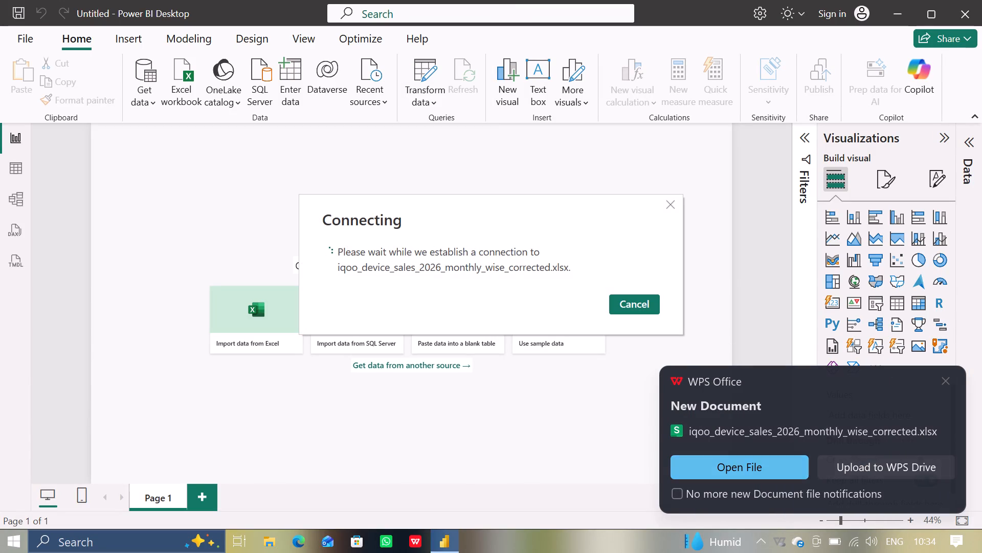
Turn off further new Document file notifications in the WPS Office pop-up.
left_click(677, 494)
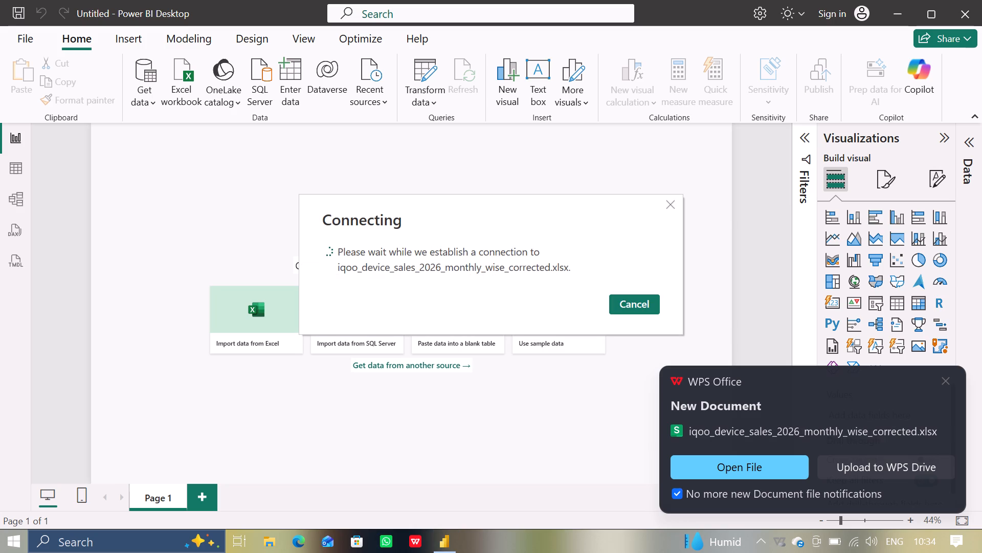
left_click(550, 486)
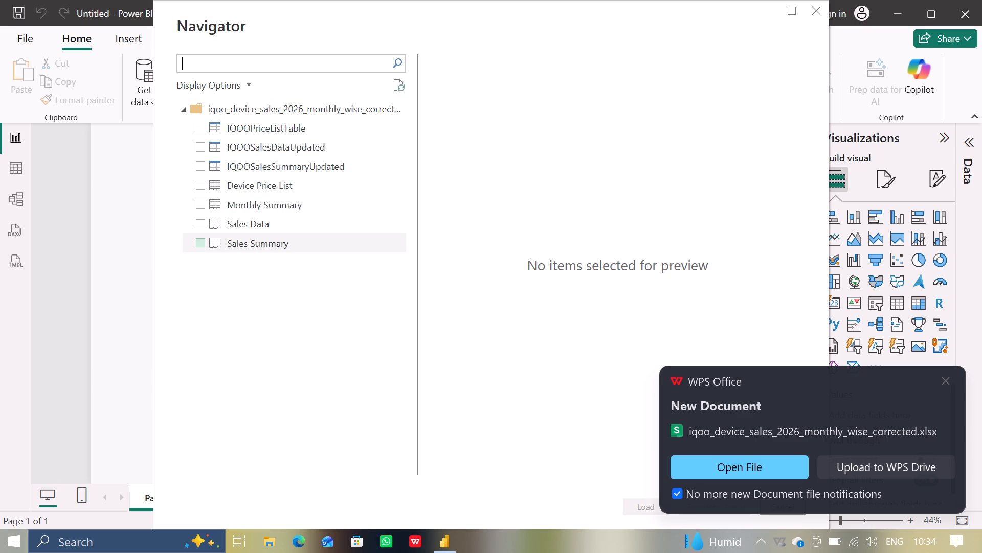
Check the columns of the Sales Data sheet in the iqoo_device_sales_2026_monthly_wise_corrected workbook and load only that sheet into the report.
left_click(201, 222)
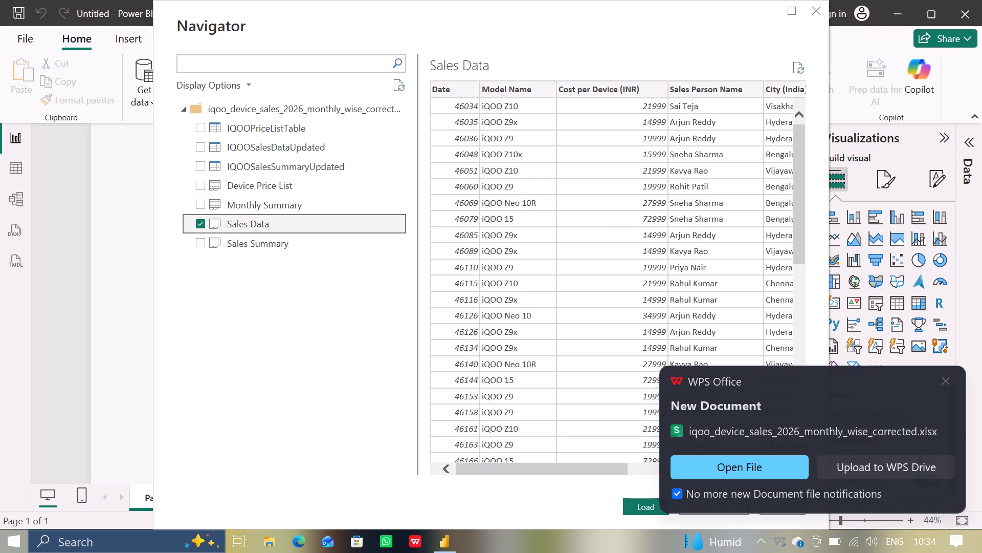
scroll(450, 330, "left", 2)
scroll(450, 330, "right", 3)
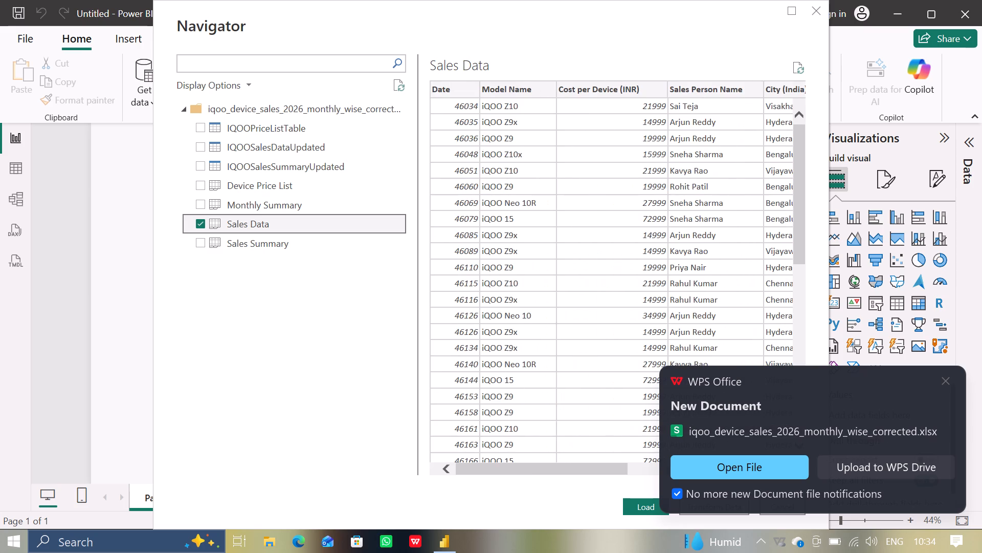
scroll(450, 330, "right", 6)
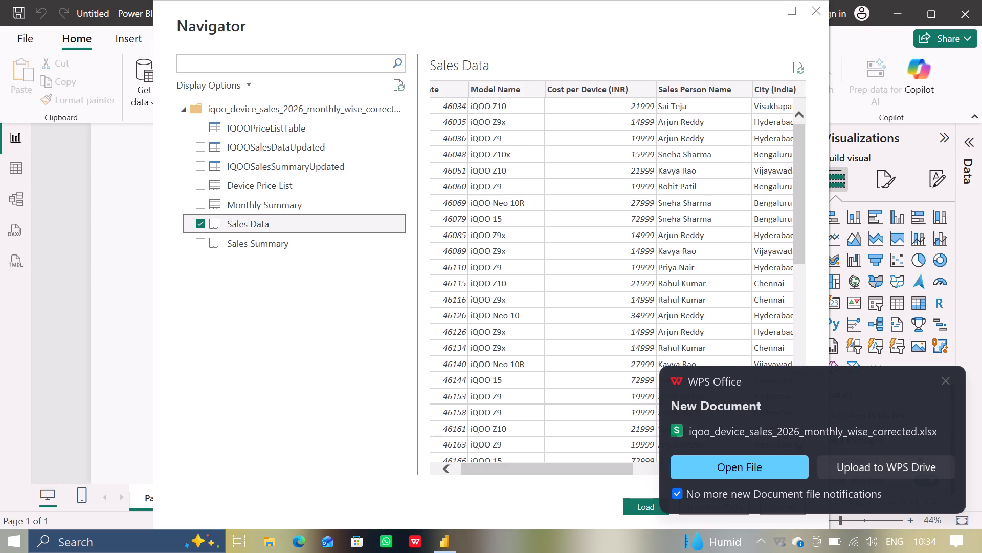
scroll(450, 330, "right", 3)
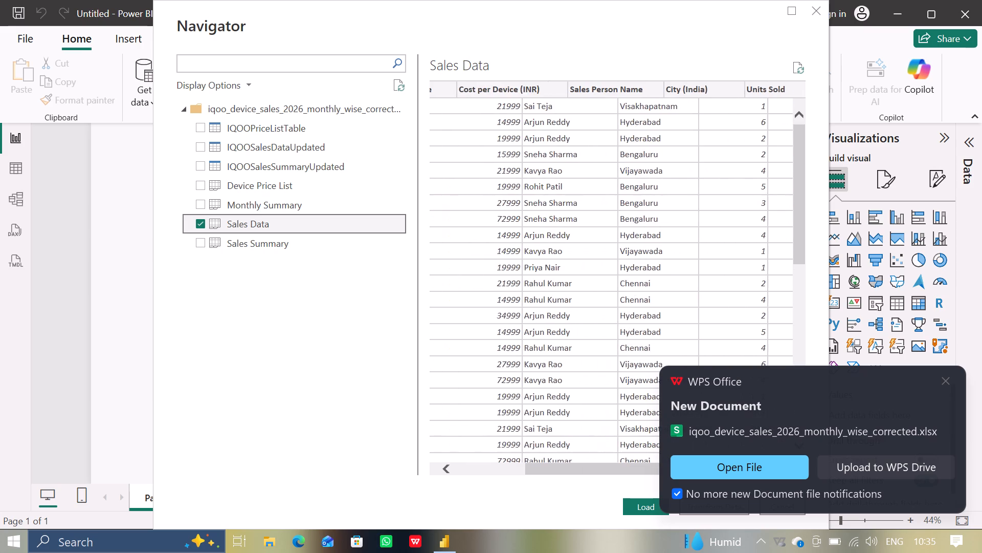
scroll(450, 330, "right", 1)
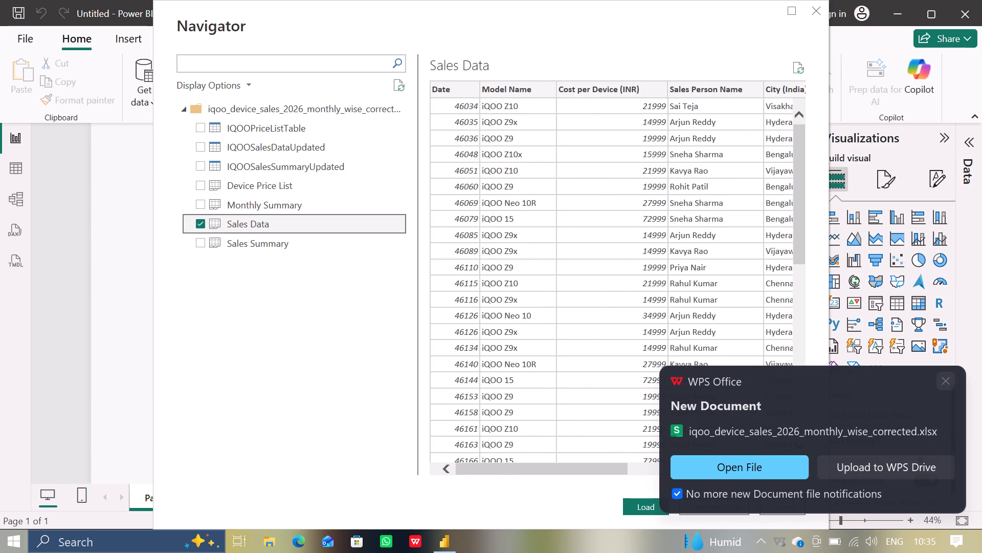
left_click(951, 385)
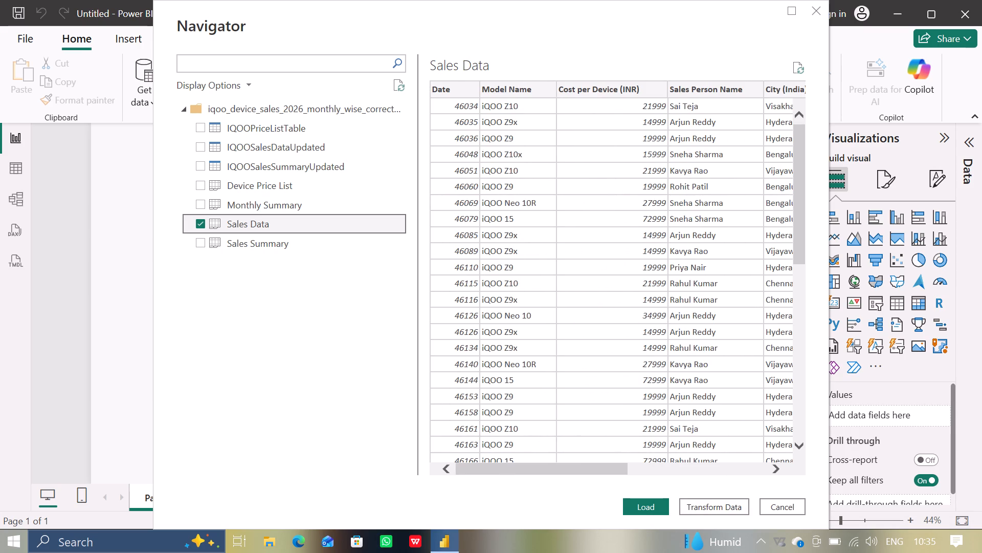
scroll(717, 412, "left", 17)
scroll(717, 412, "right", 8)
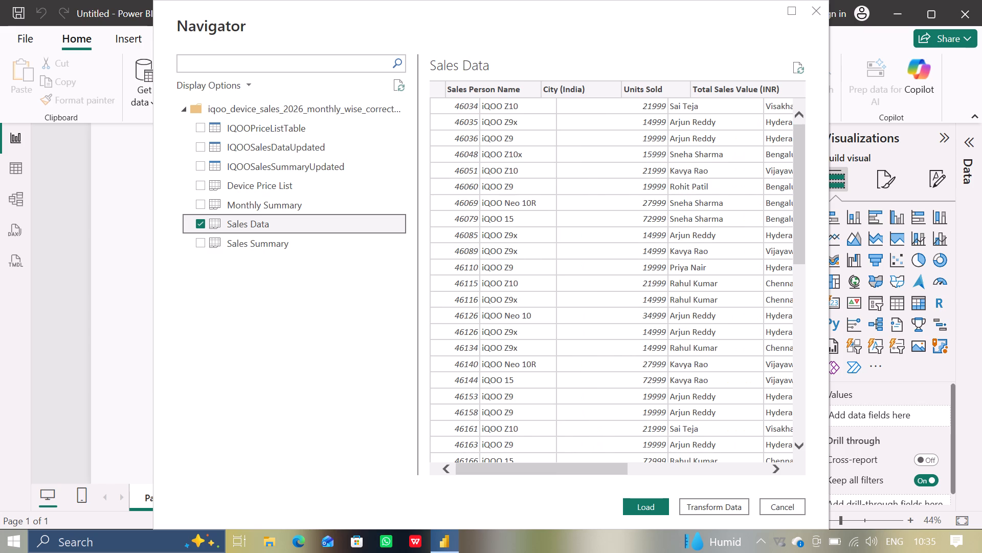
left_click_drag(717, 412, 655, 506)
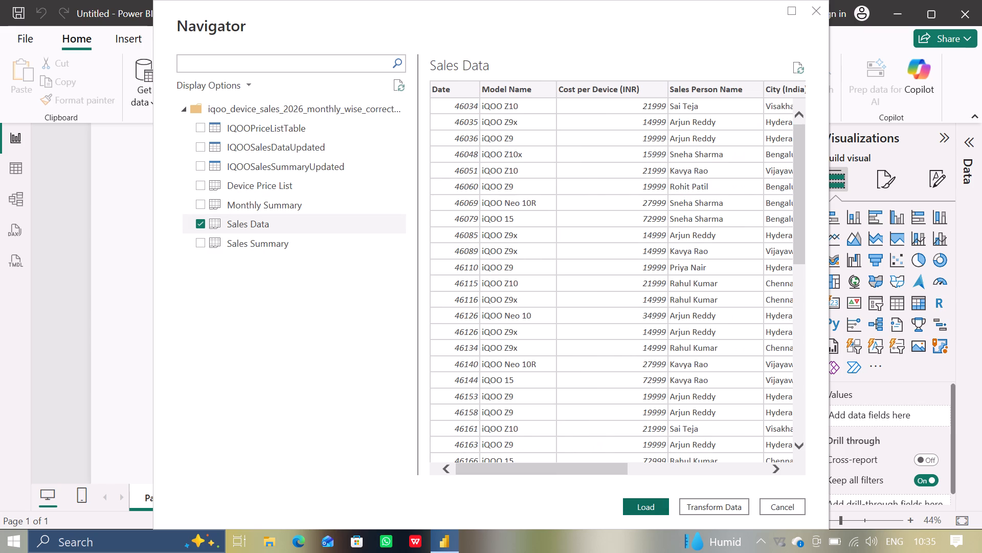
left_click(655, 506)
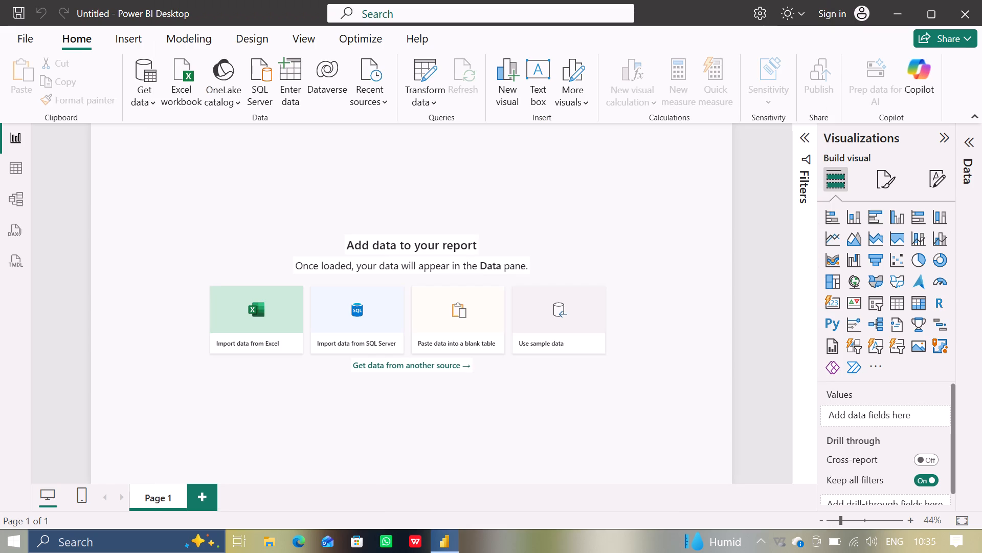
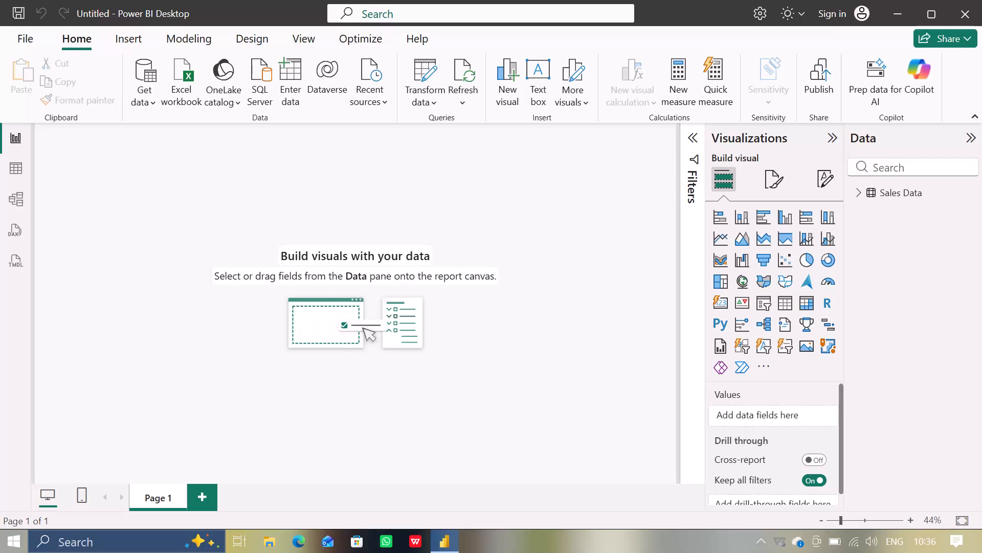
Expand the Sales Data table in the report's data model to view its fields.
left_click(854, 189)
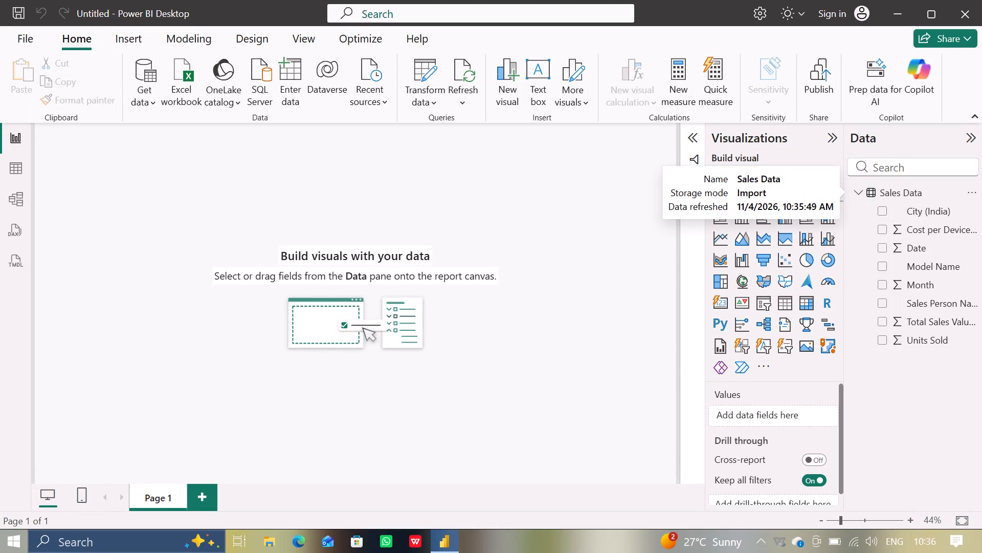
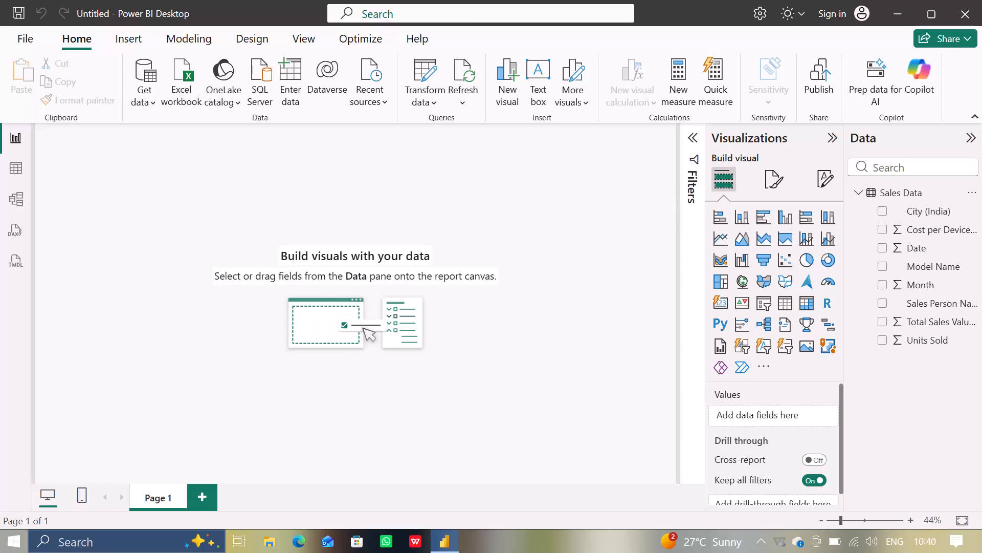
Add a stacked bar chart visual to the blank Page 1 of the report.
left_click(712, 215)
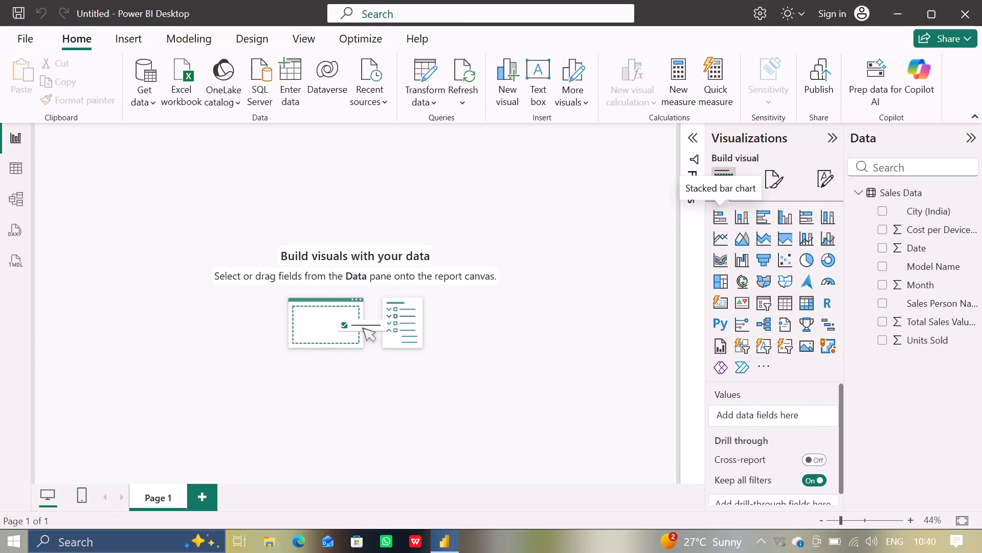
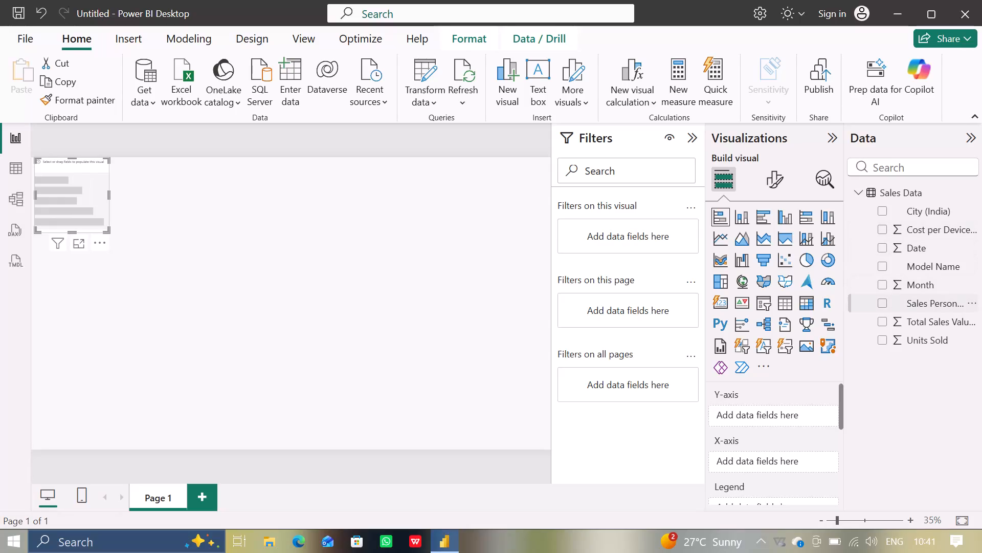
Assign the Sales Person Name field to the Y-axis of the stacked bar chart.
left_click_drag(903, 304, 770, 528)
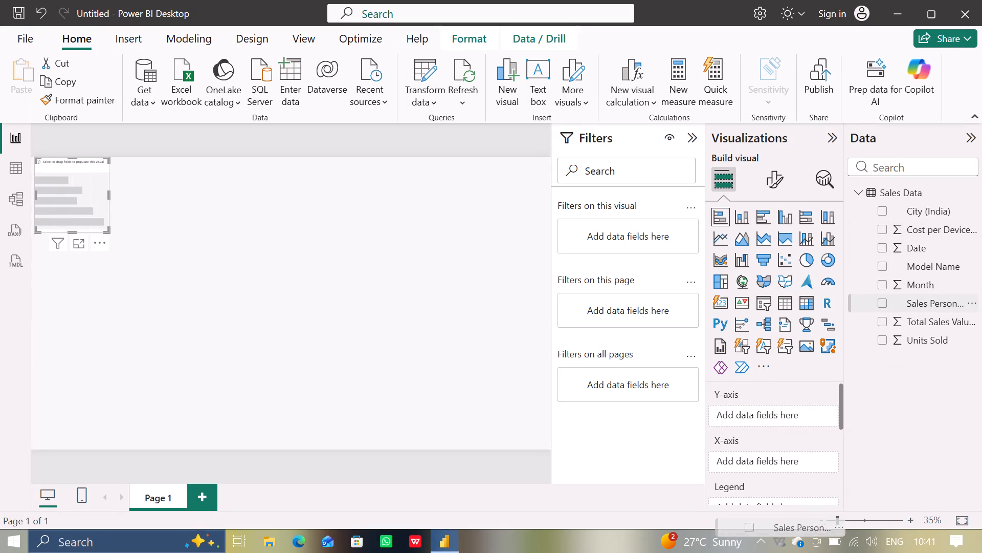
left_click_drag(770, 528, 758, 422)
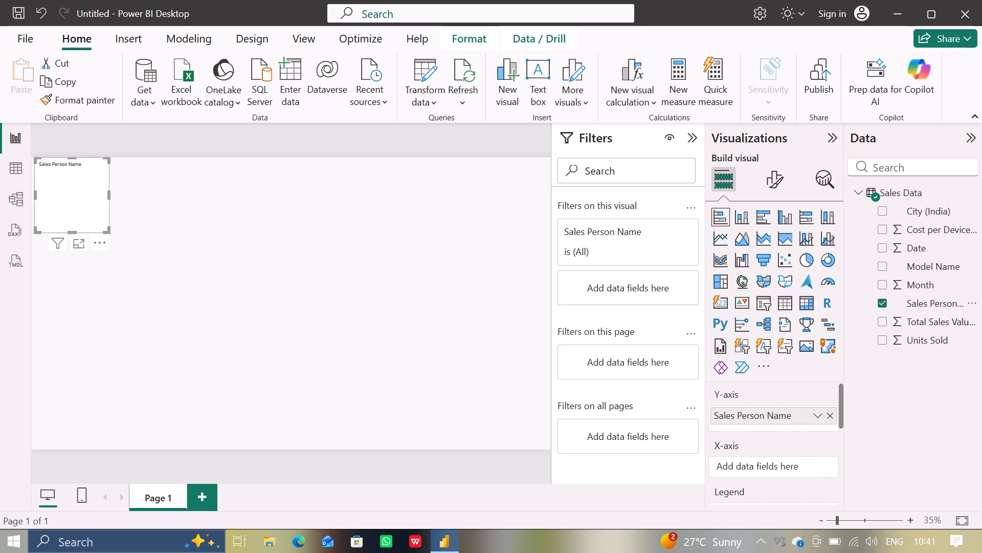
Enlarge the stacked bar chart in width and height and move it away from the page's top edge.
left_click_drag(107, 231, 211, 285)
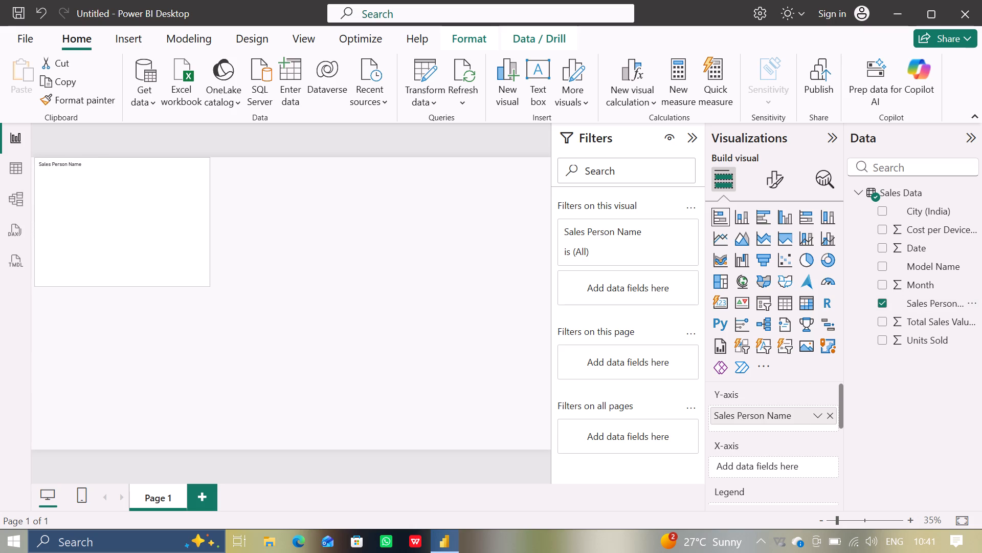
left_click_drag(211, 285, 232, 285)
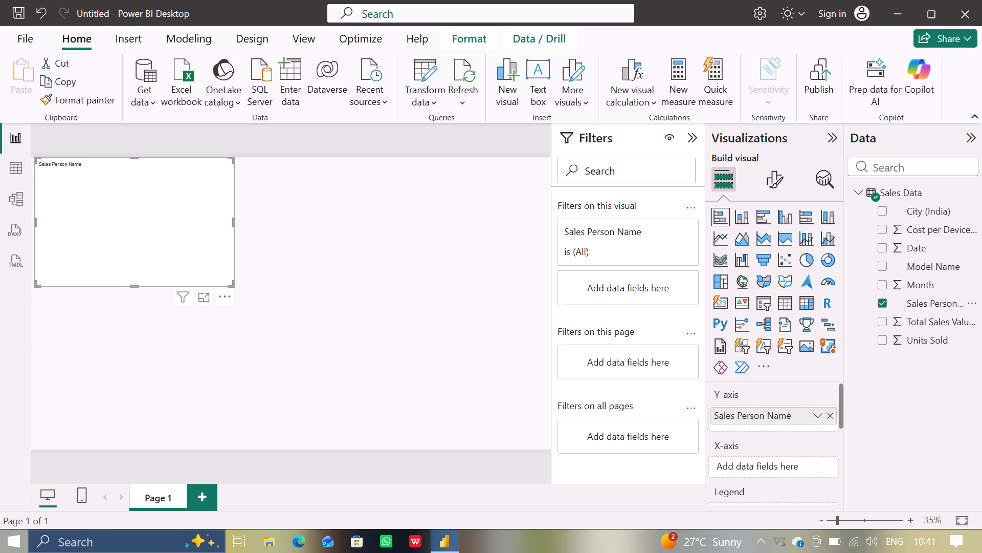
left_click(205, 297)
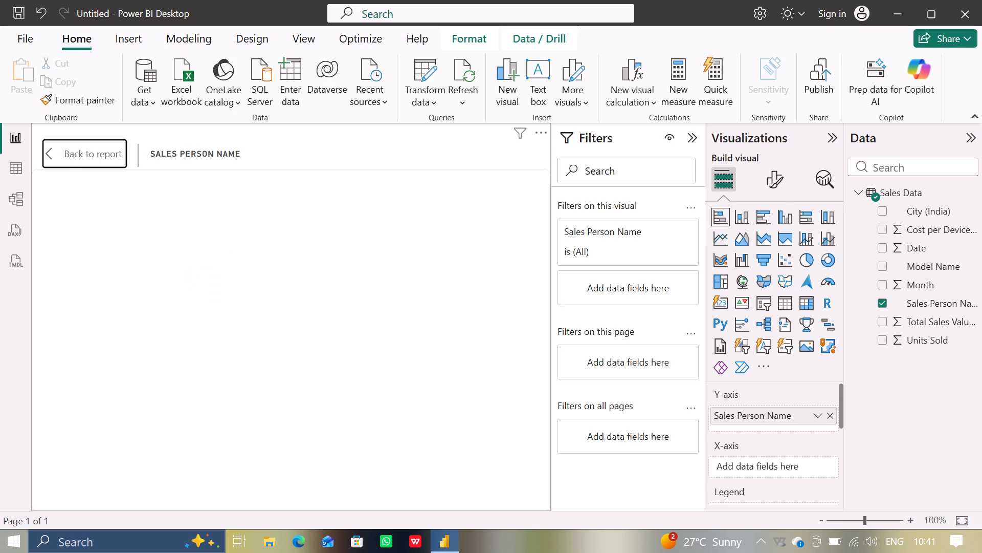
left_click(54, 152)
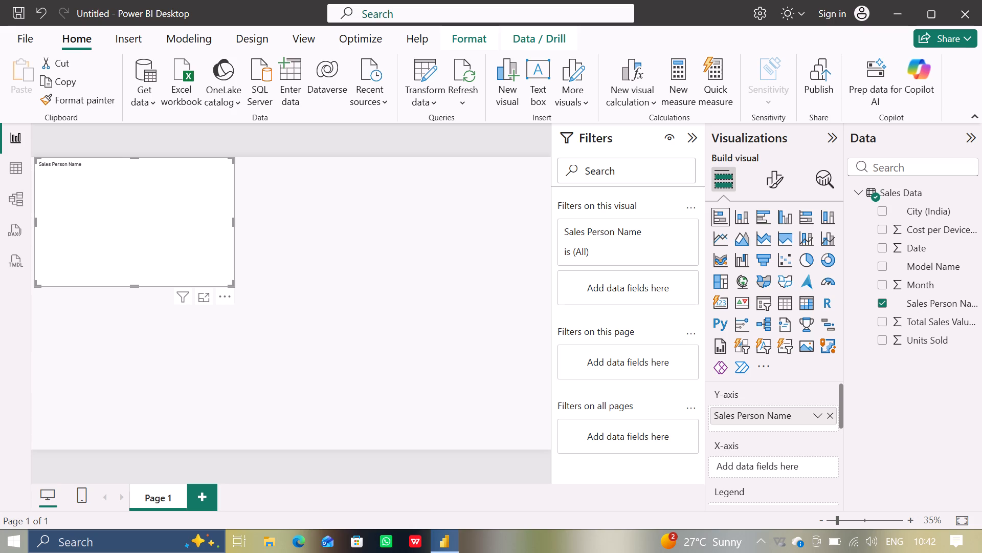
left_click_drag(33, 218, 38, 218)
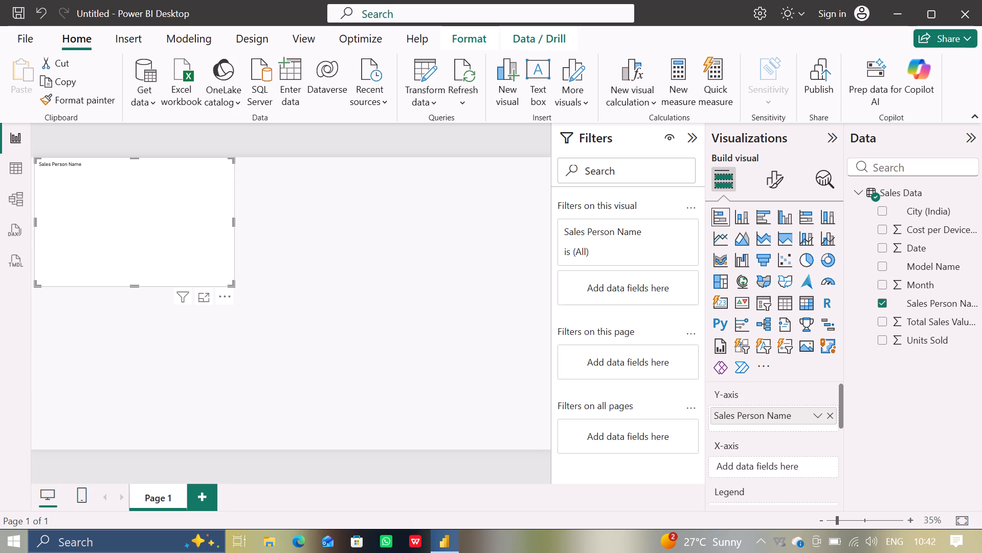
left_click_drag(38, 218, 96, 219)
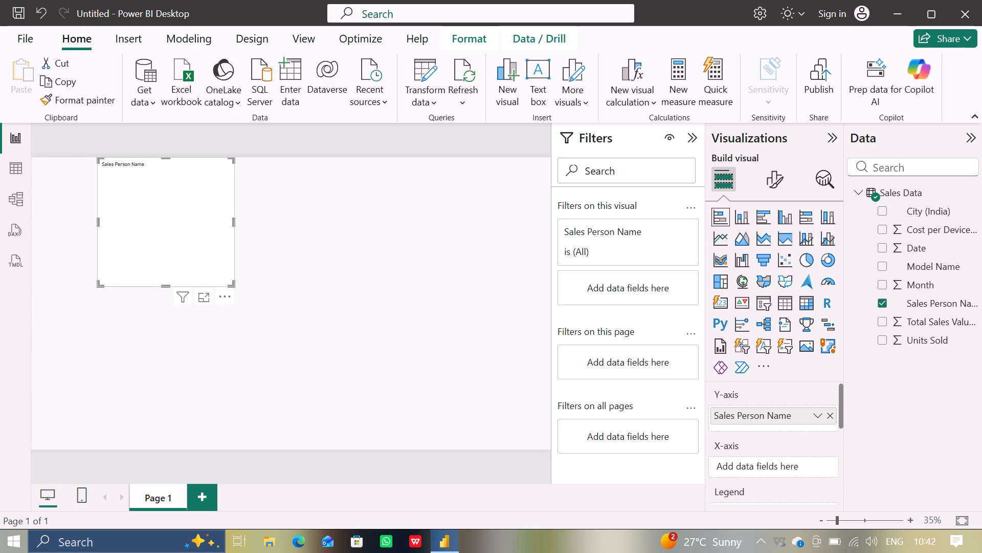
left_click_drag(235, 222, 324, 222)
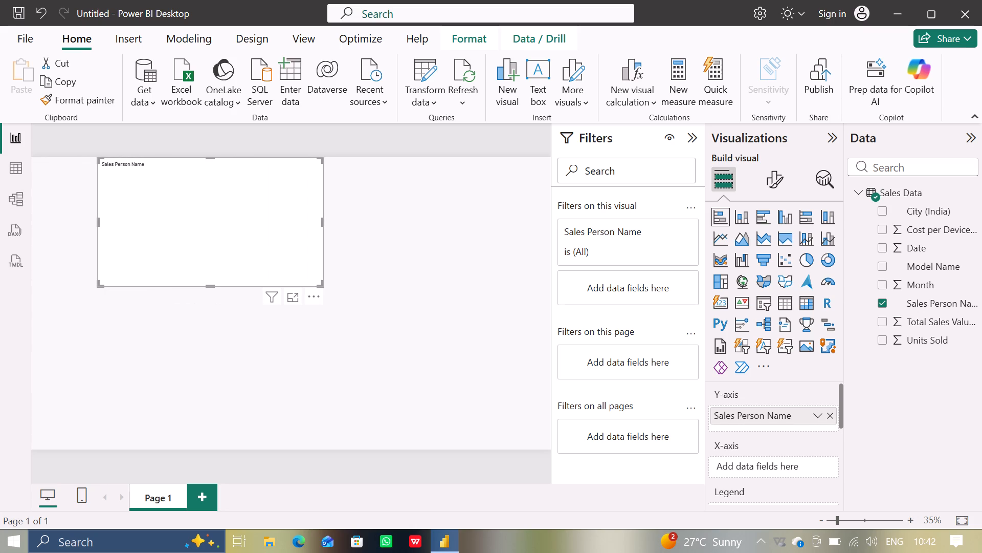
left_click_drag(208, 285, 209, 323)
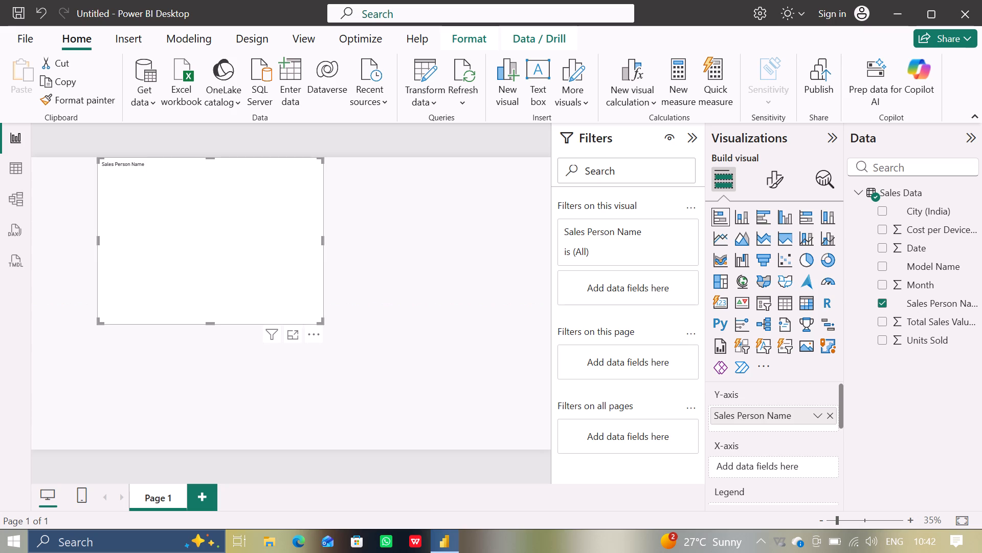
left_click(214, 155)
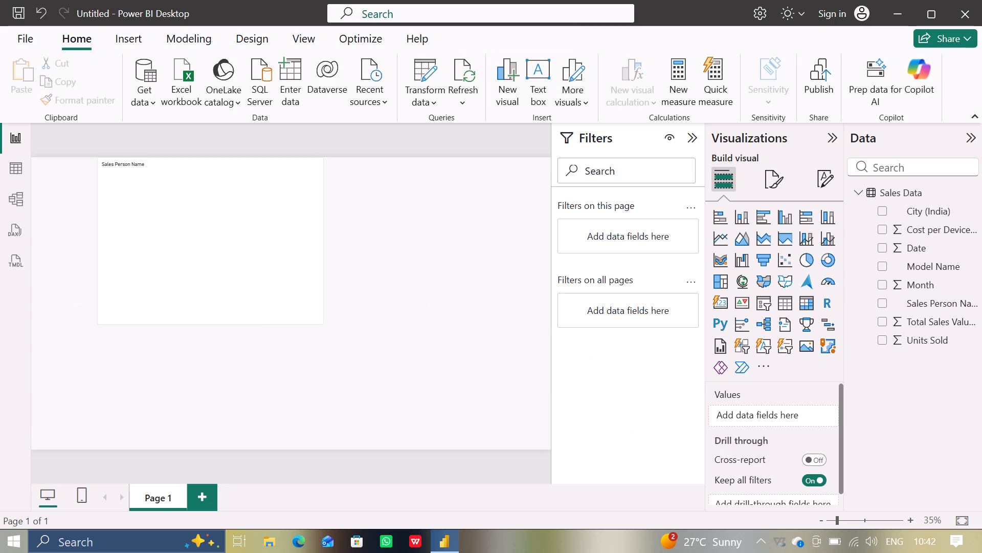
left_click(260, 196)
left_click_drag(225, 193, 214, 178)
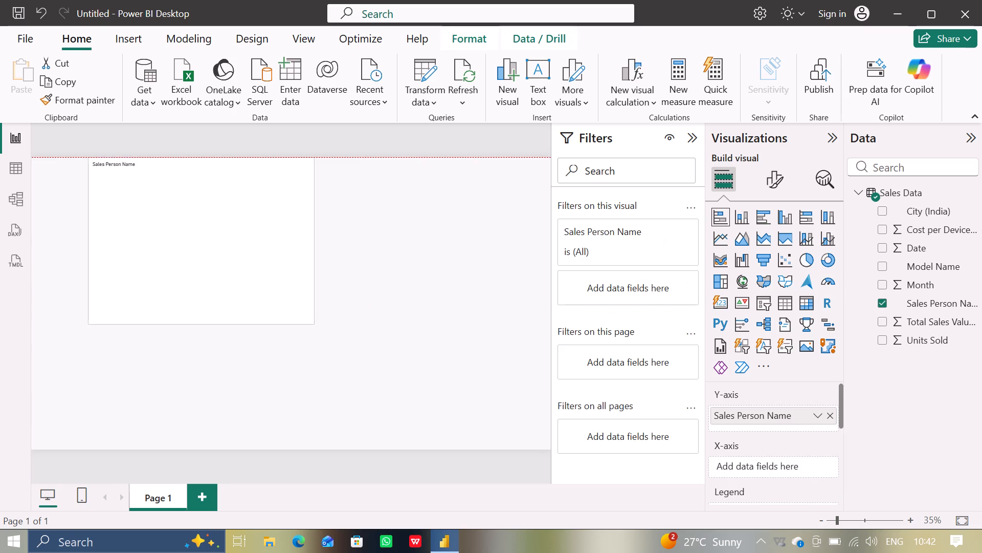
left_click_drag(214, 178, 247, 238)
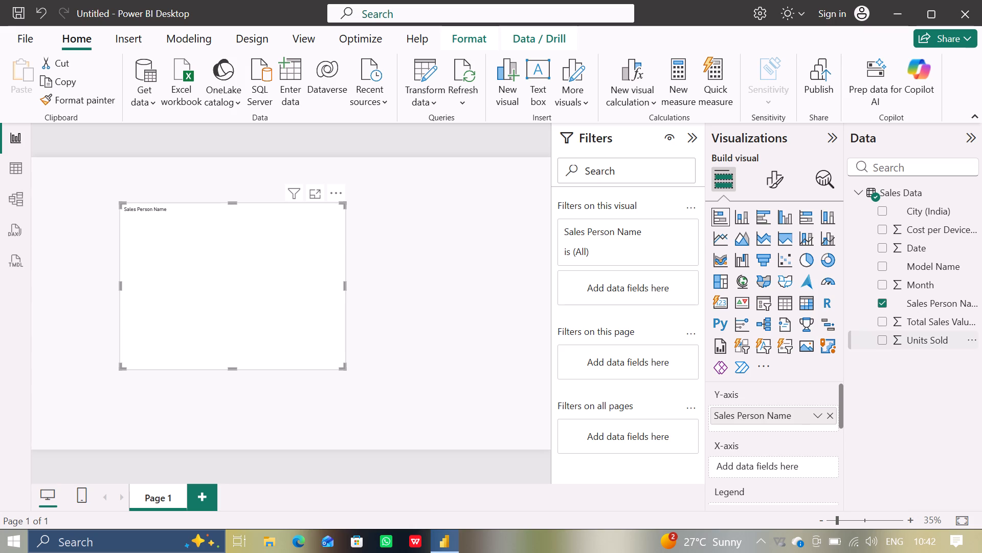
Assign the Total Sales Value (INR) field to the X-axis of the stacked bar chart.
scroll(897, 353, "down", 1)
scroll(773, 409, "down", 2)
scroll(773, 409, "up", 2)
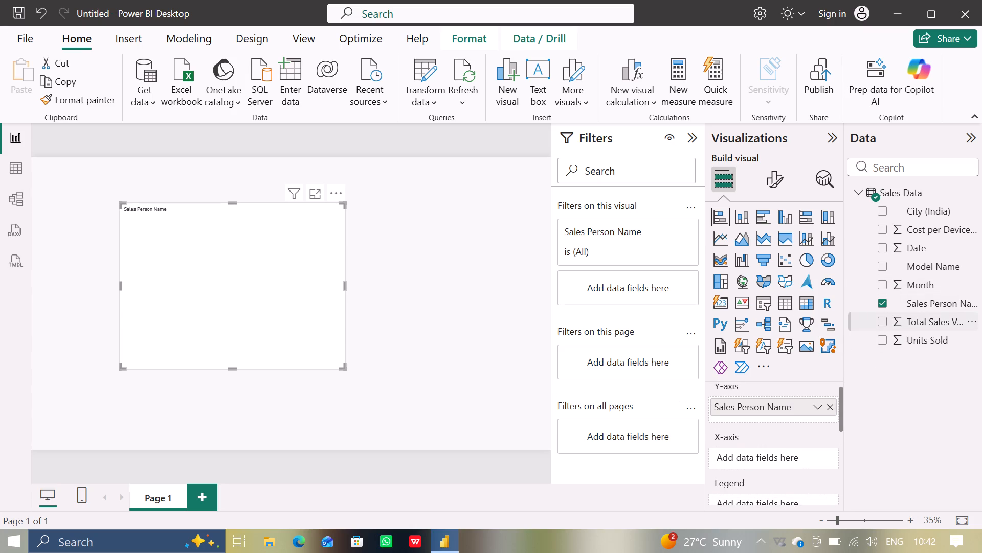
left_click_drag(885, 320, 744, 450)
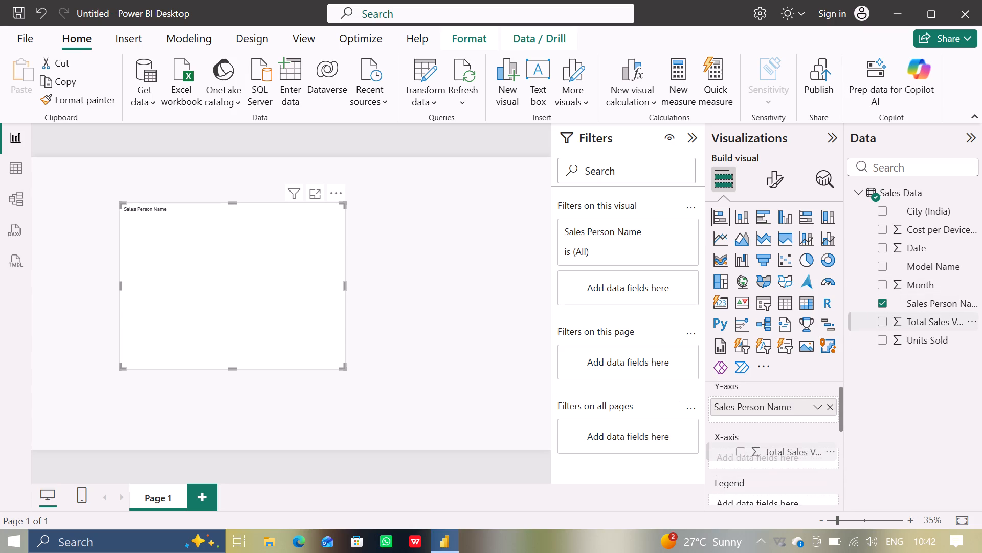
left_click_drag(744, 450, 738, 457)
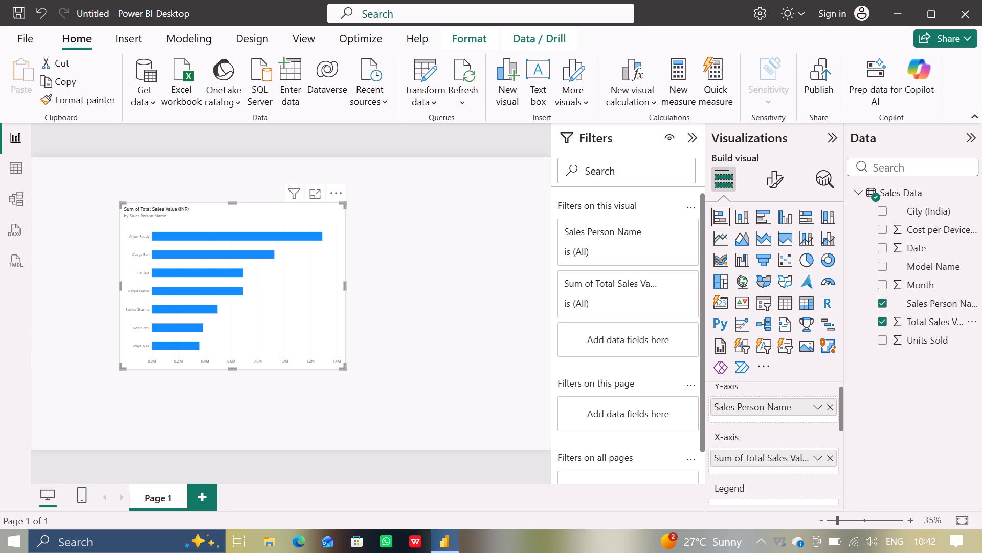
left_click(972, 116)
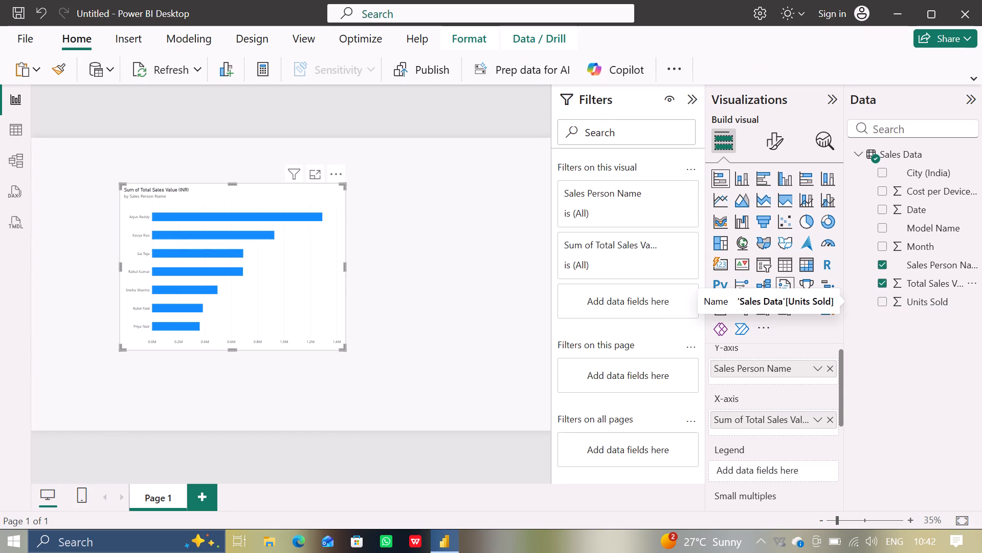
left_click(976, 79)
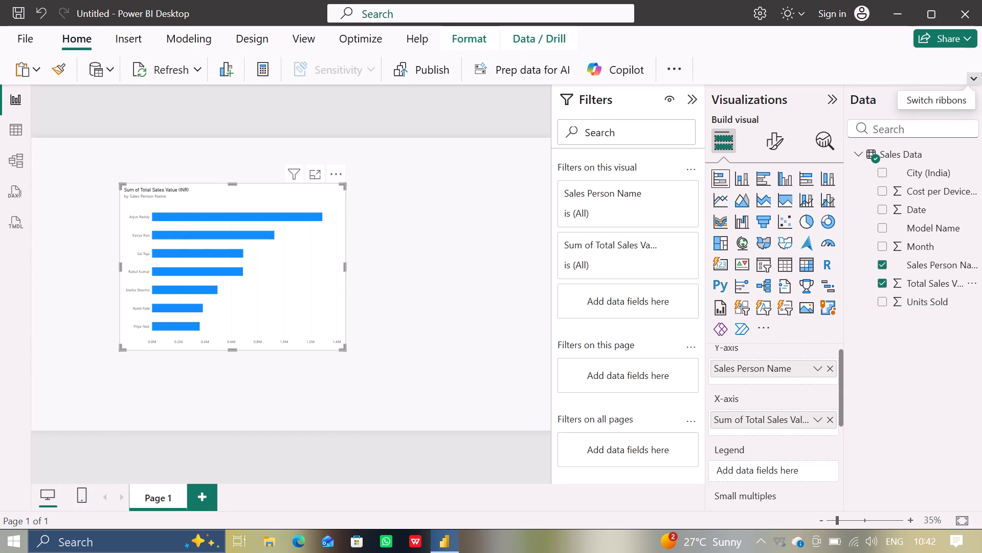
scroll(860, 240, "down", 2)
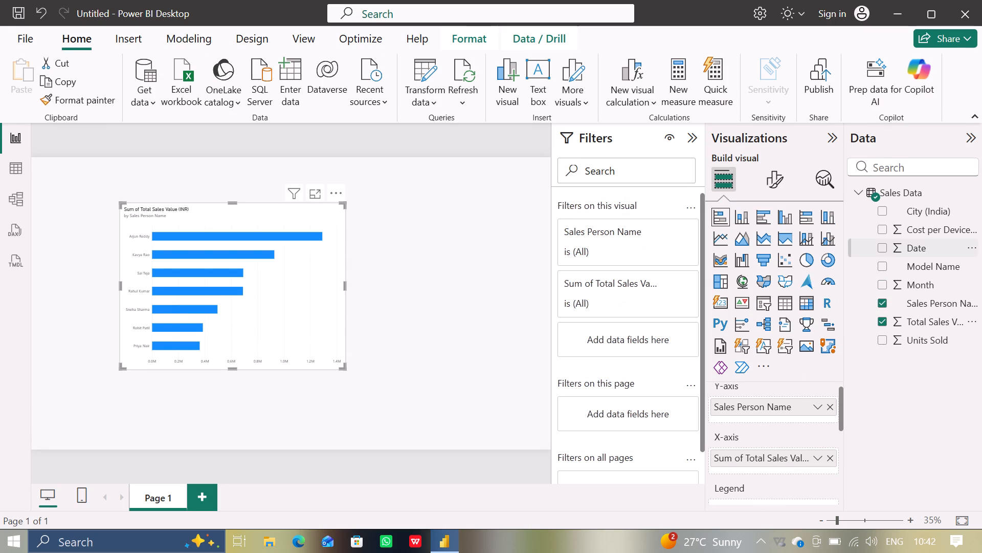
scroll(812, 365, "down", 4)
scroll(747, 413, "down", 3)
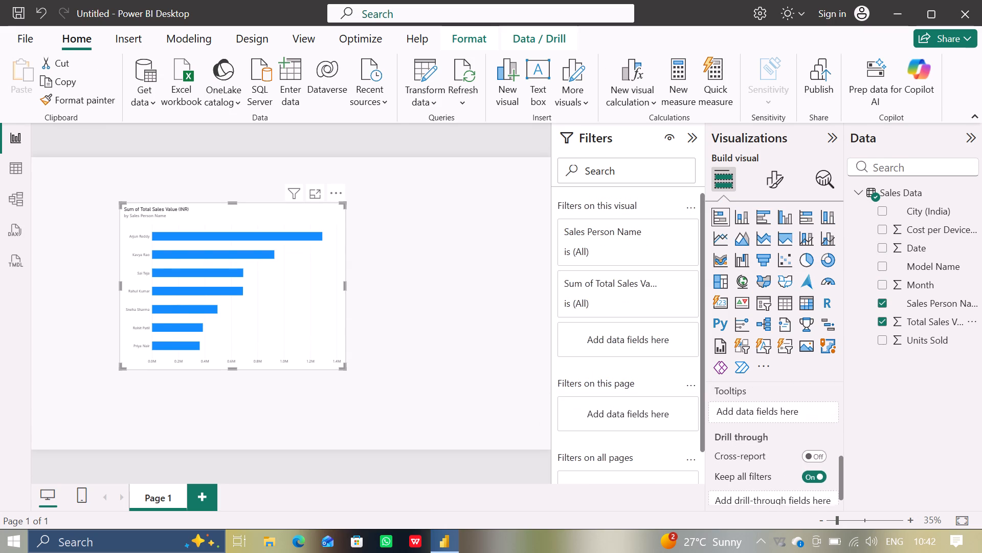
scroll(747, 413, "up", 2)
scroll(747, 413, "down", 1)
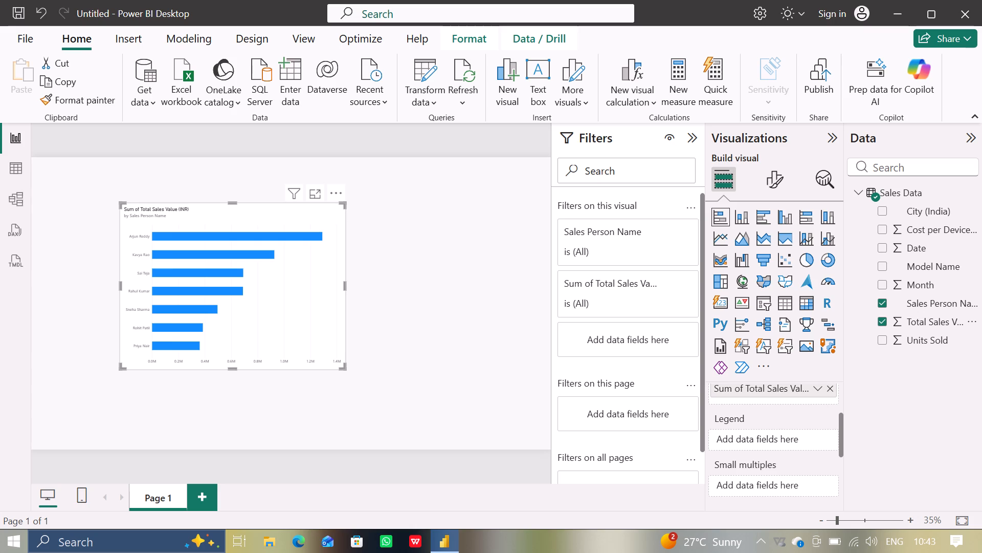
Shrink the stacked bar chart to a compact size and place it in the lower-left corner of Page 1.
left_click(301, 318)
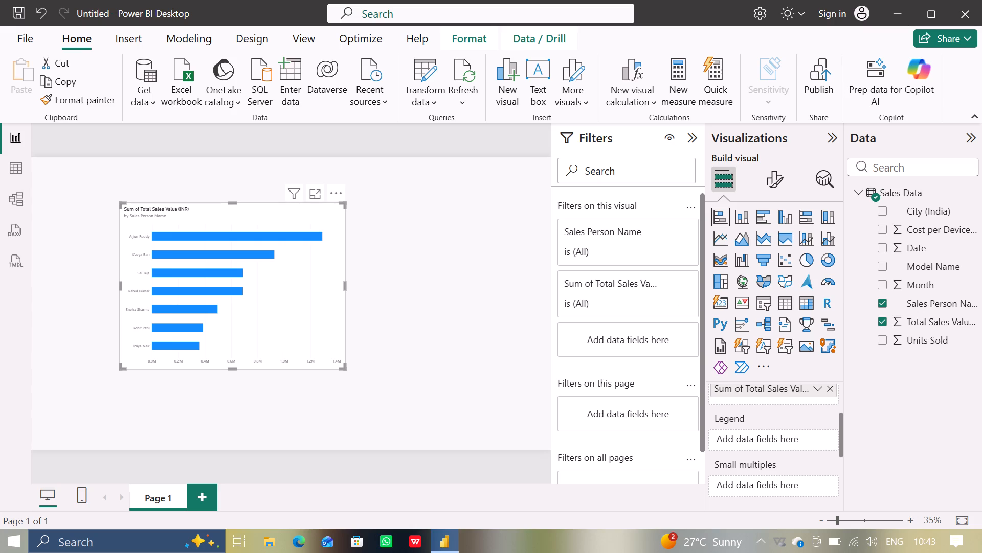
left_click(301, 318)
left_click_drag(301, 318, 238, 321)
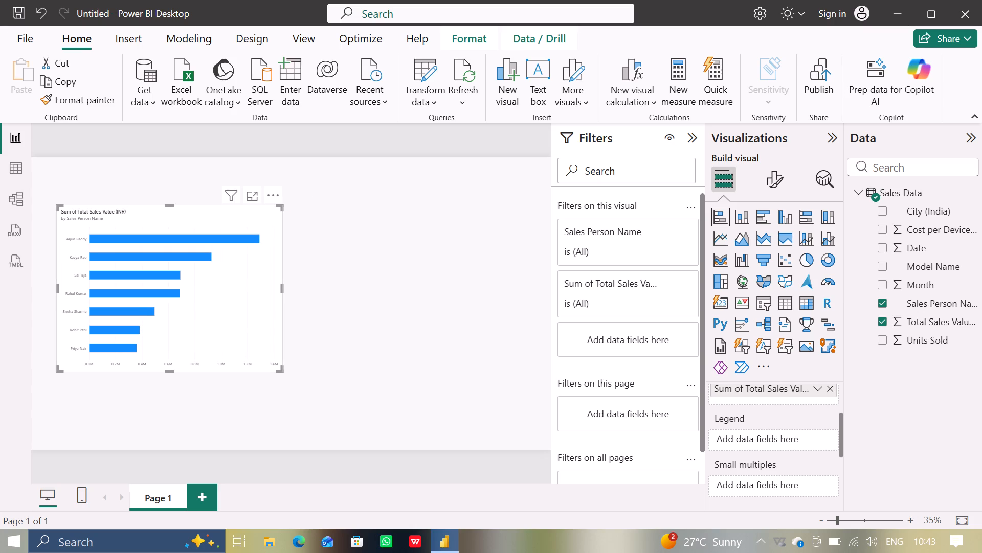
left_click_drag(166, 368, 165, 361)
left_click_drag(165, 361, 171, 374)
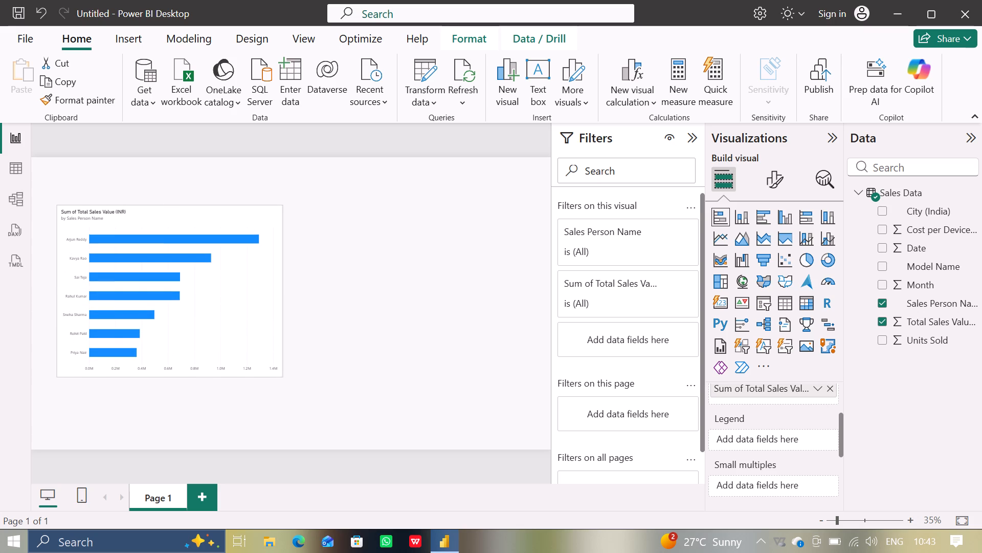
left_click_drag(171, 374, 171, 371)
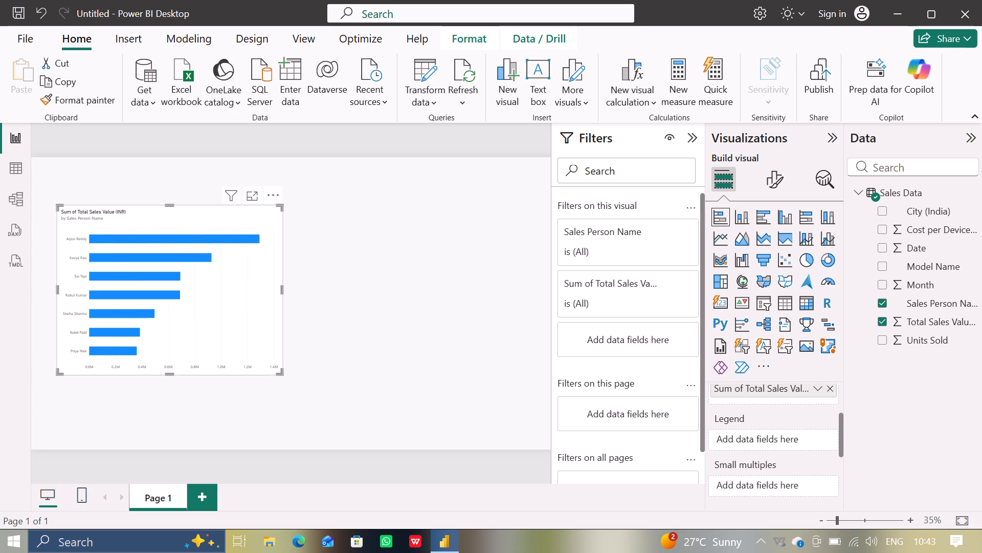
left_click(280, 289)
left_click_drag(281, 287, 319, 284)
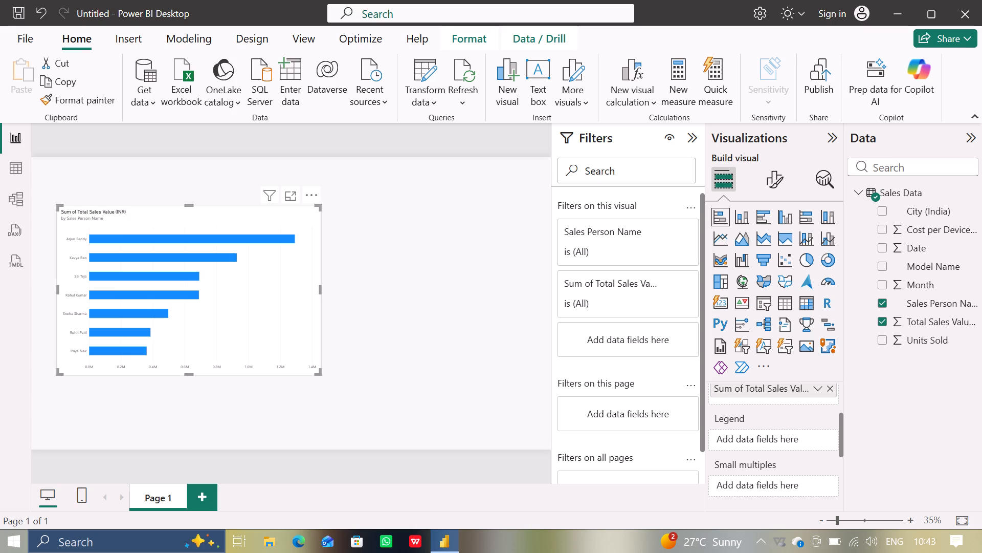
left_click_drag(320, 374, 227, 306)
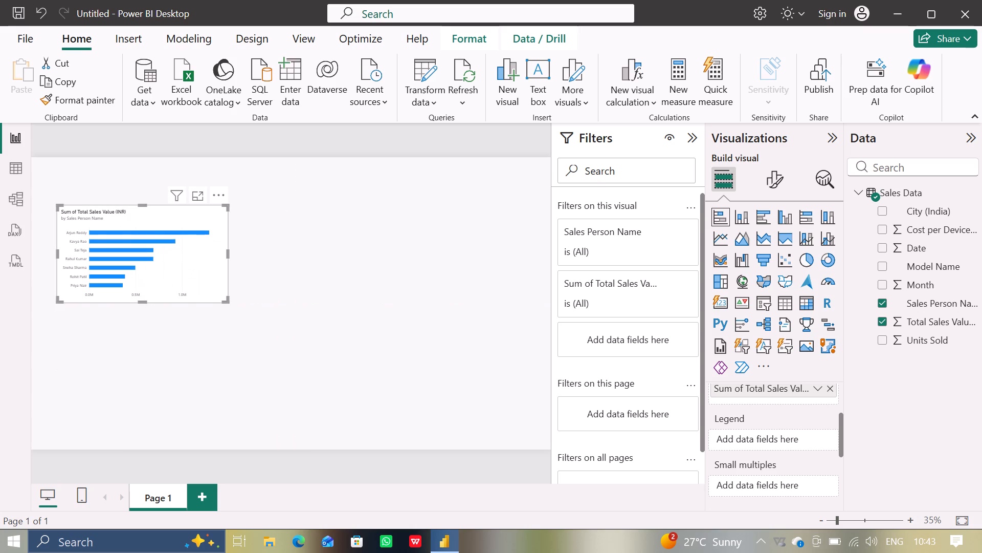
left_click_drag(173, 276, 156, 416)
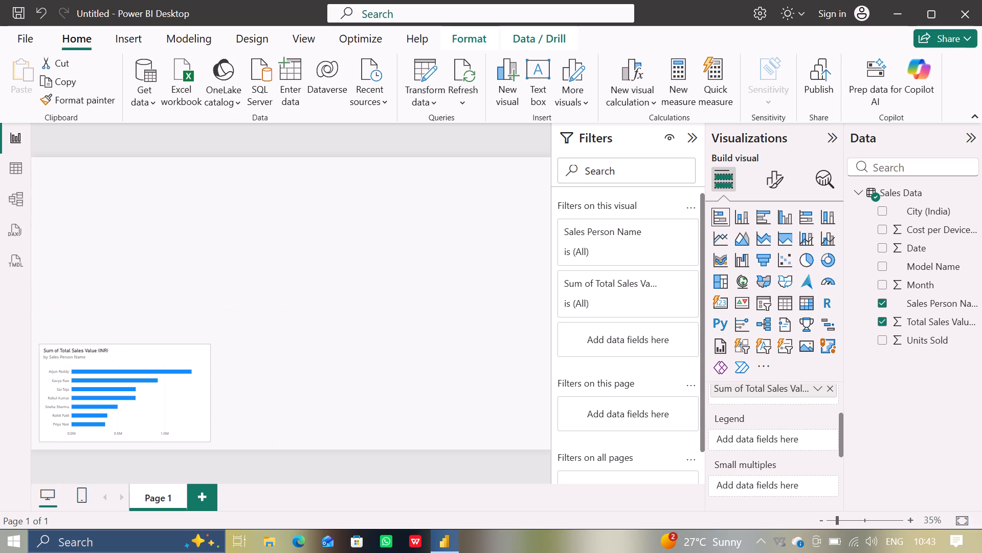
left_click_drag(156, 416, 153, 457)
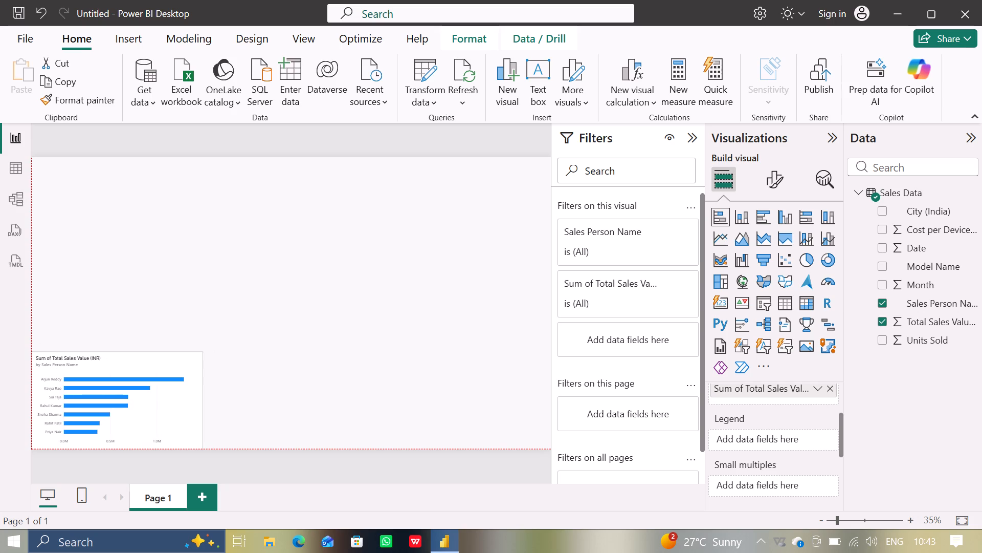
left_click_drag(153, 457, 153, 419)
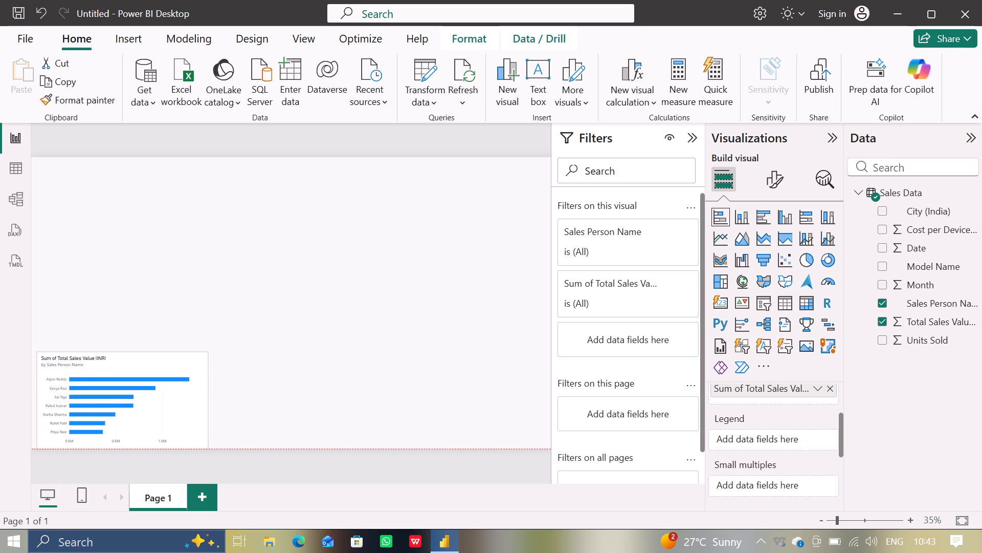
left_click_drag(153, 419, 155, 415)
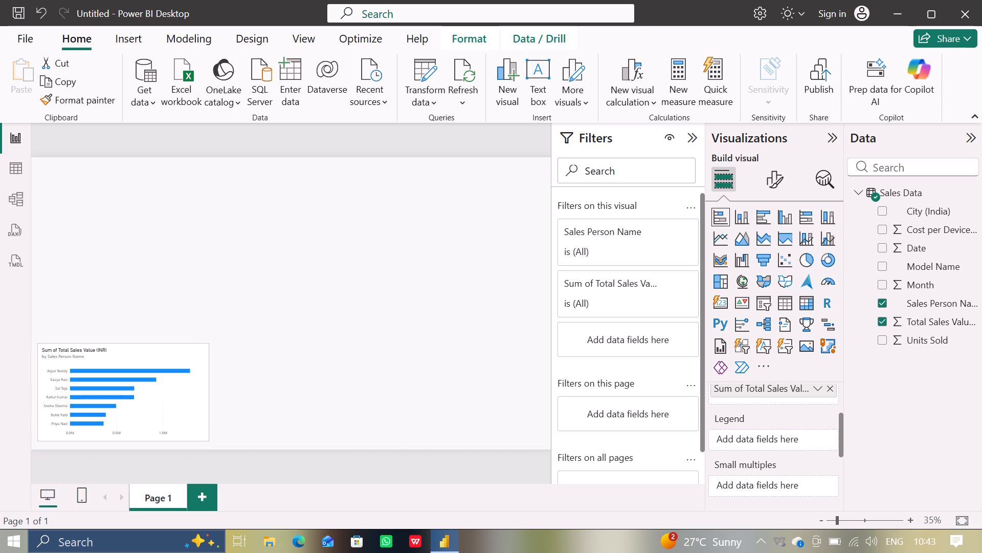
left_click_drag(155, 415, 154, 419)
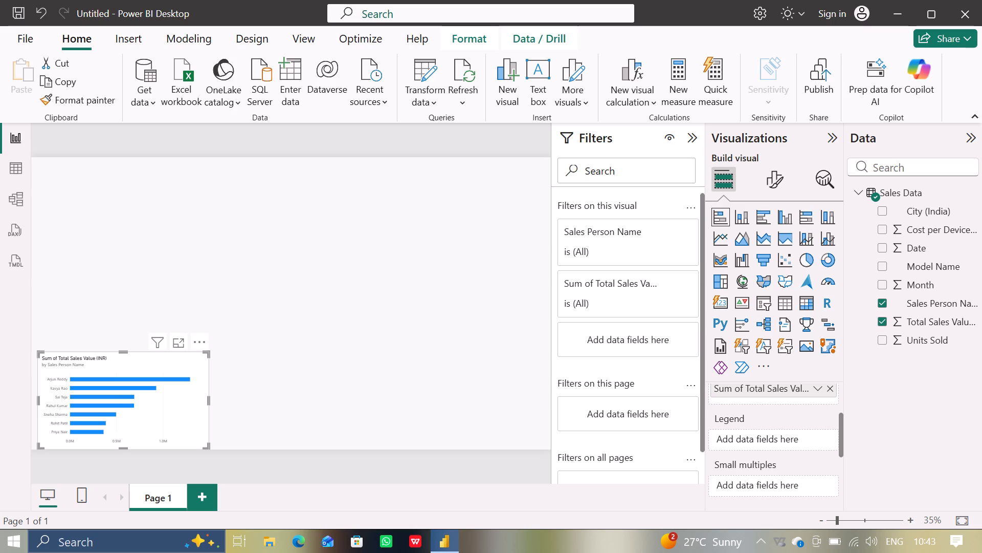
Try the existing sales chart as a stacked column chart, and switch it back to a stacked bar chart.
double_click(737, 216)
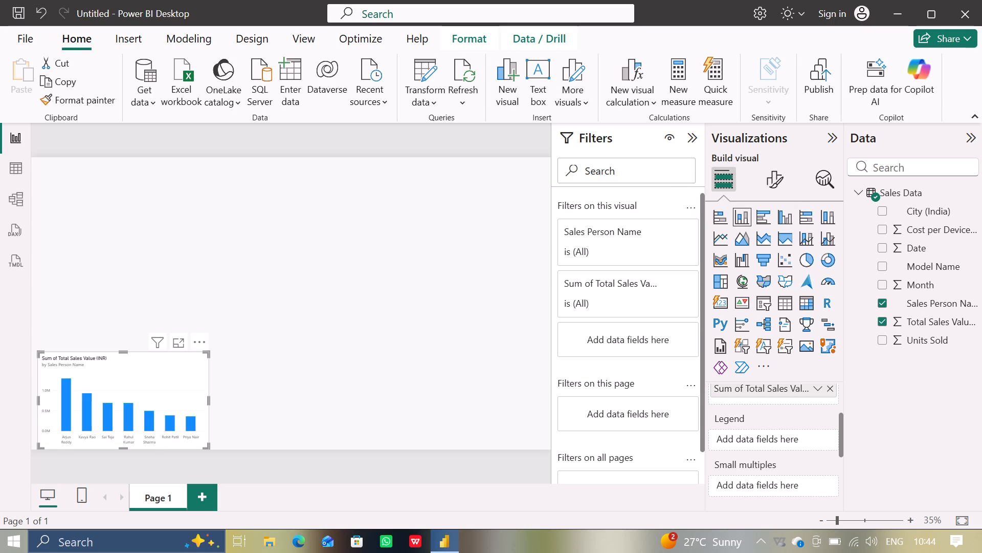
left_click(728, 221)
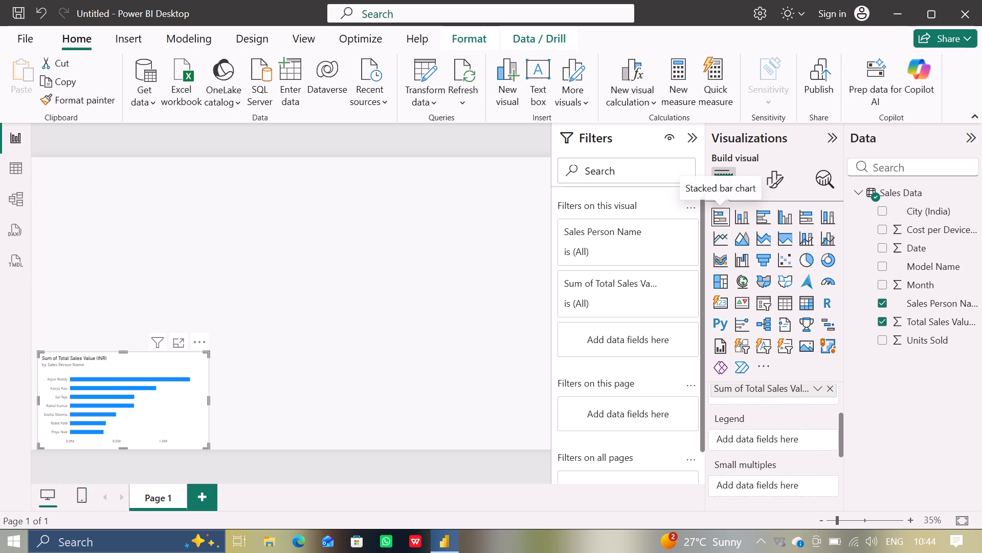
Add a separate stacked column chart visual to Page 1 and position it above and to the right of the bar chart.
left_click(397, 330)
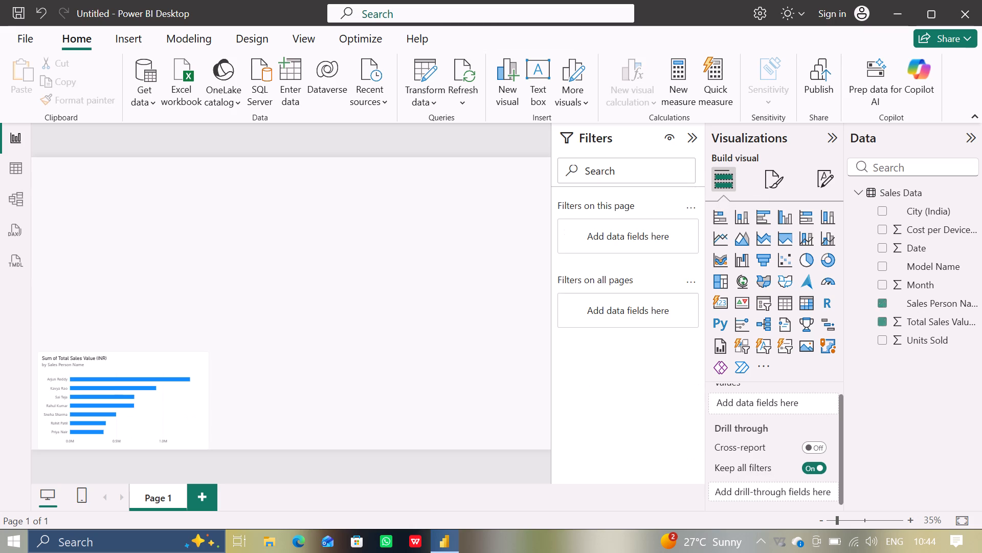
left_click(740, 220)
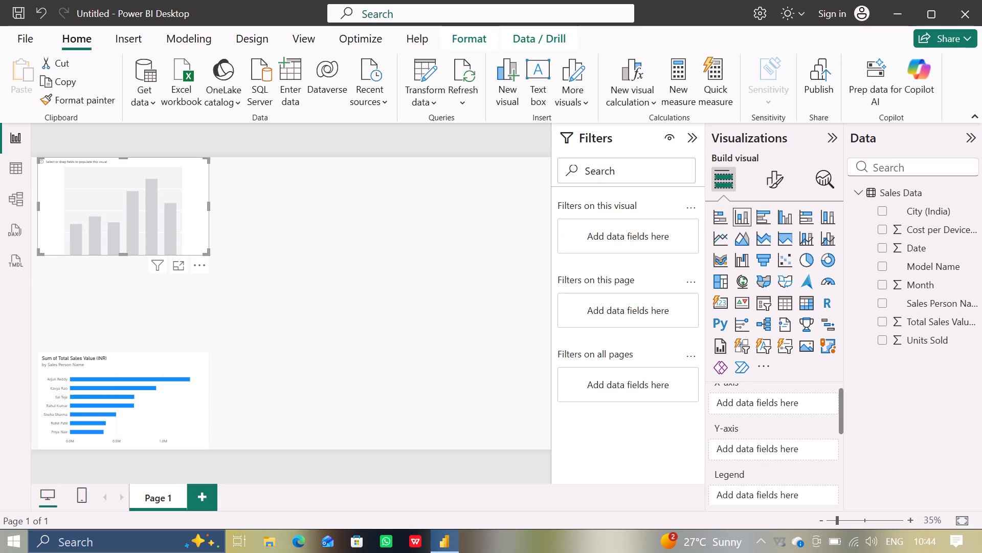
left_click_drag(106, 212, 204, 258)
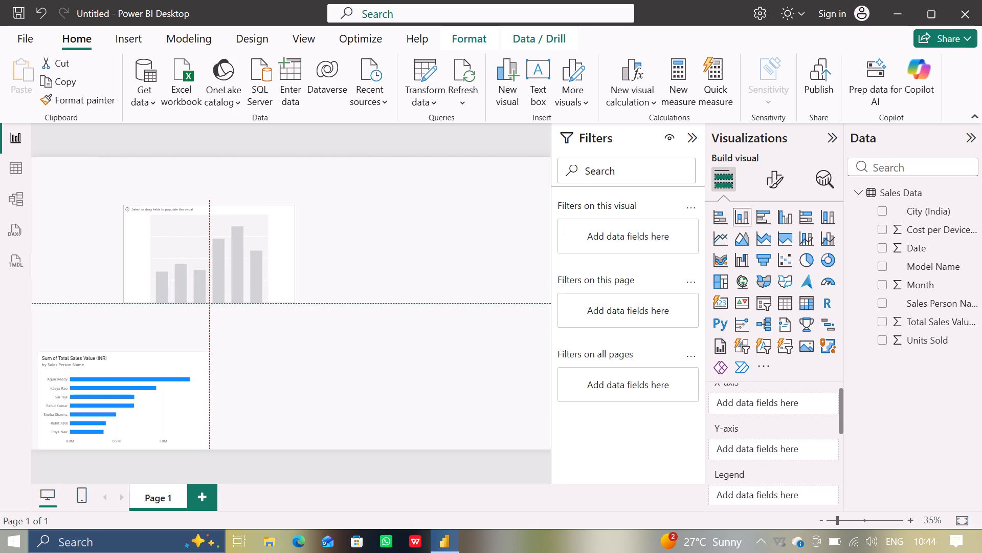
left_click_drag(204, 258, 209, 260)
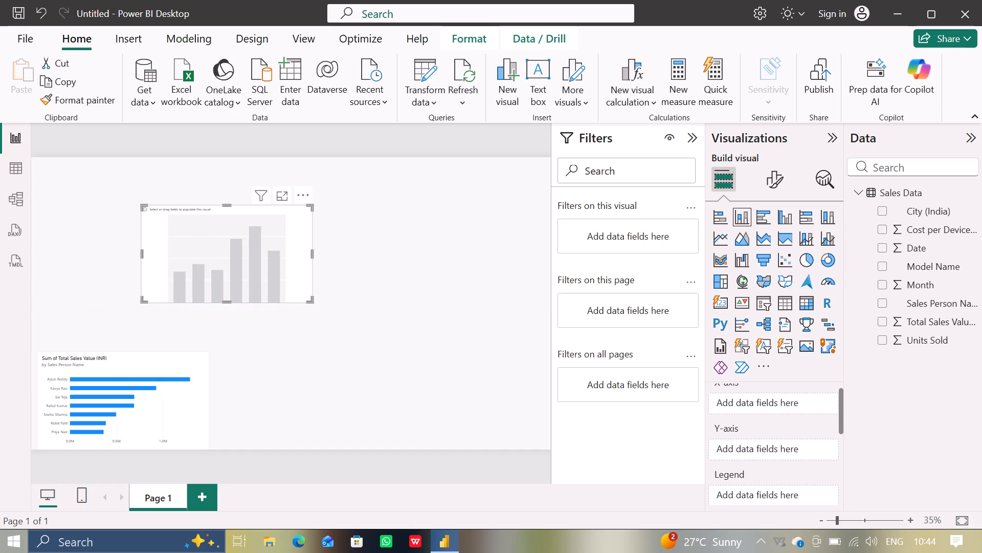
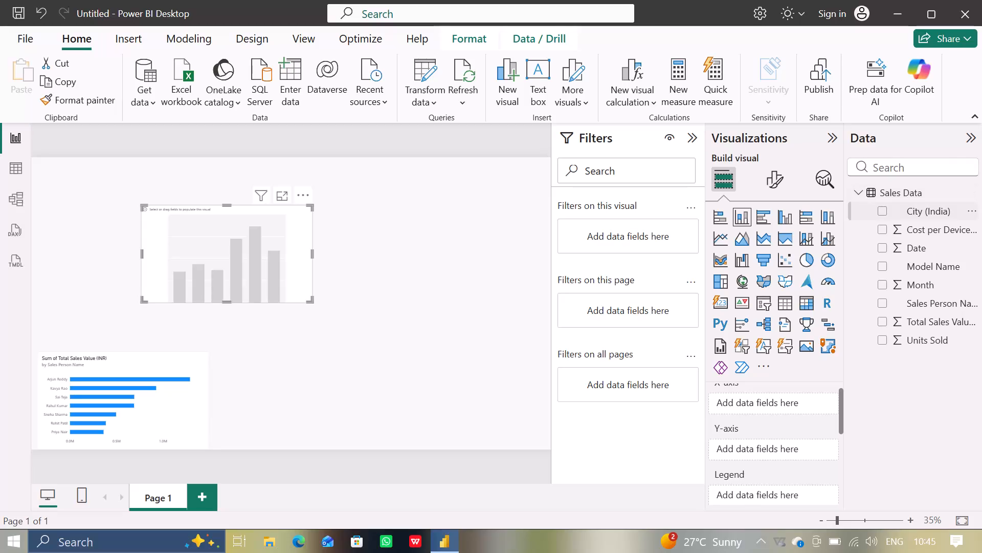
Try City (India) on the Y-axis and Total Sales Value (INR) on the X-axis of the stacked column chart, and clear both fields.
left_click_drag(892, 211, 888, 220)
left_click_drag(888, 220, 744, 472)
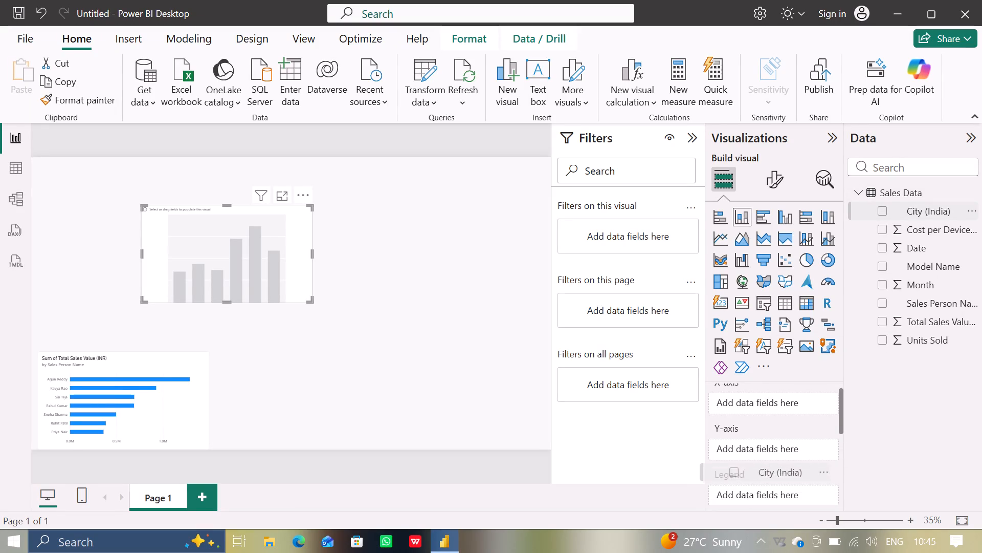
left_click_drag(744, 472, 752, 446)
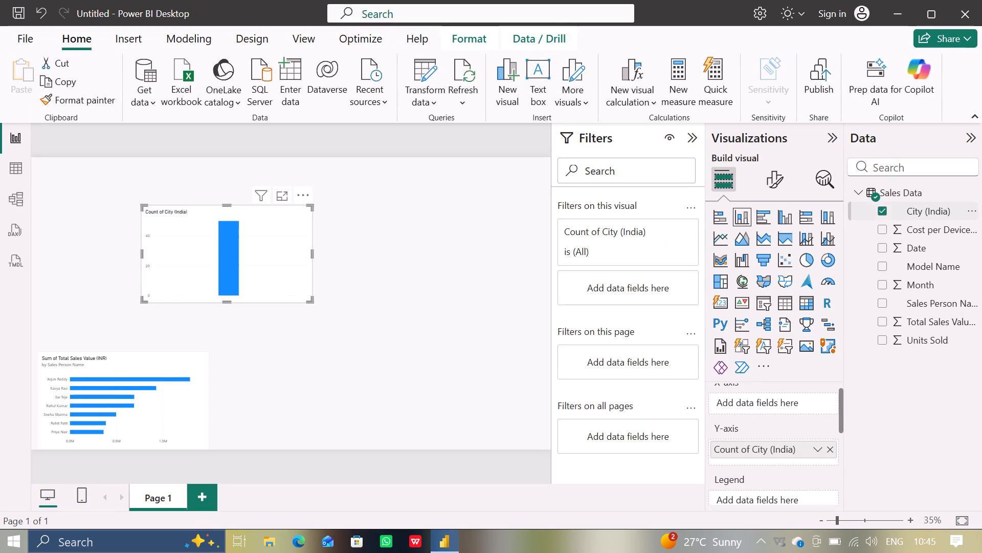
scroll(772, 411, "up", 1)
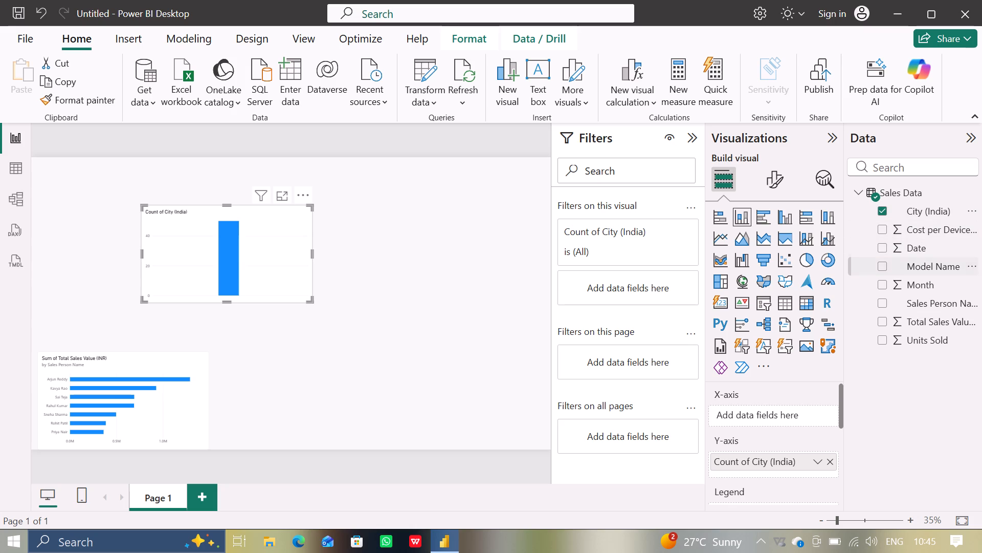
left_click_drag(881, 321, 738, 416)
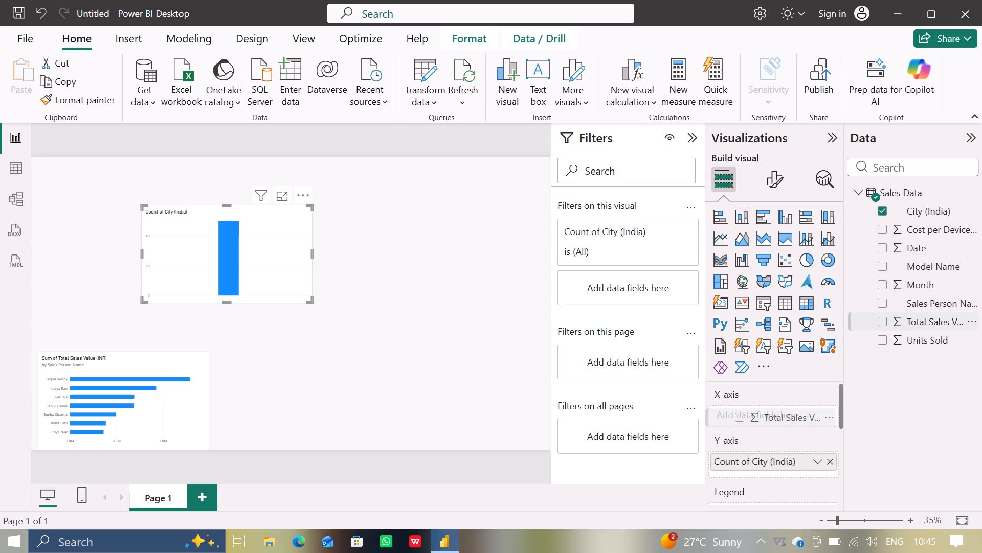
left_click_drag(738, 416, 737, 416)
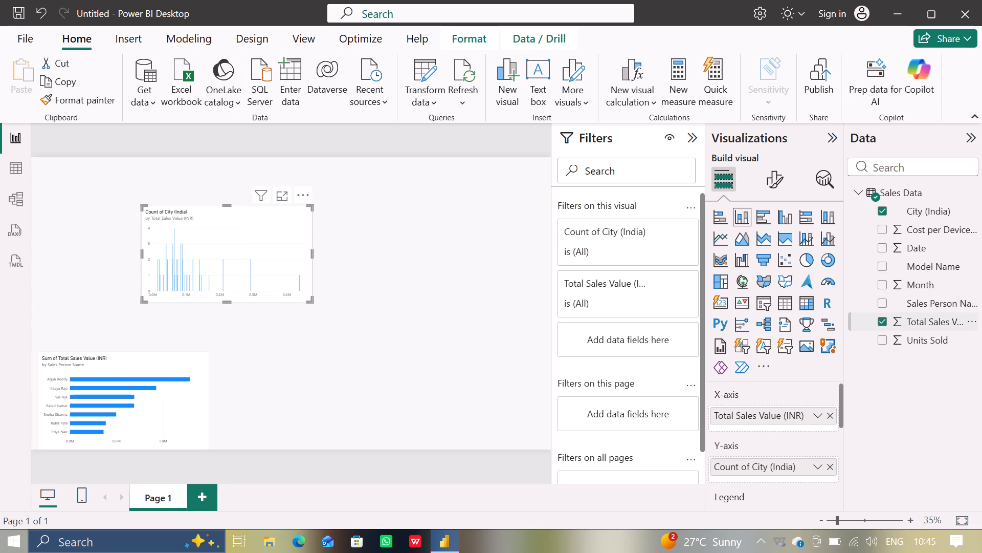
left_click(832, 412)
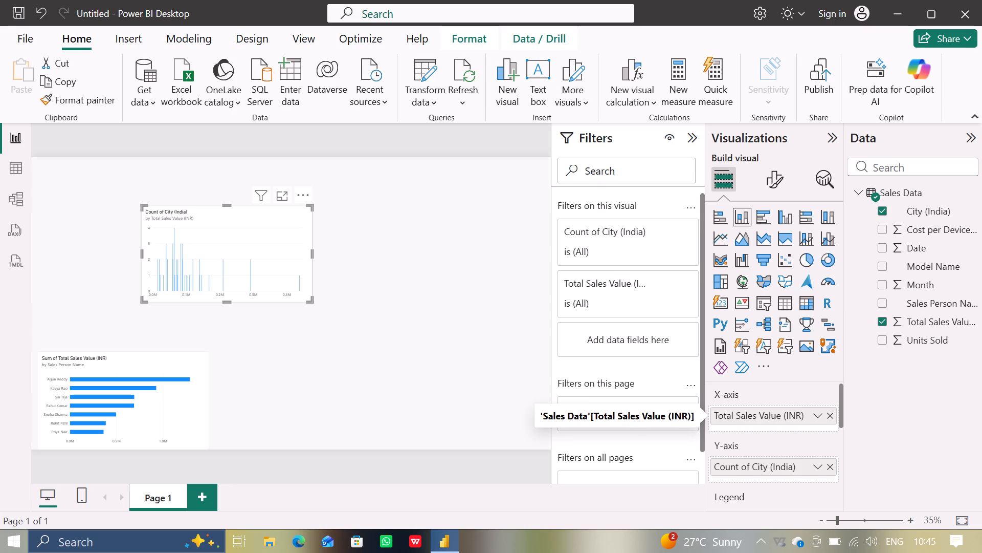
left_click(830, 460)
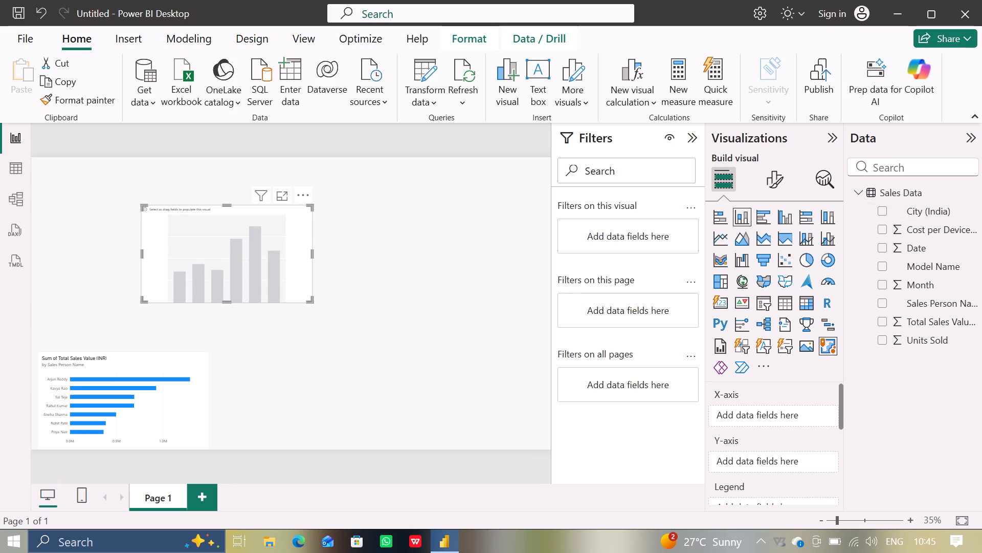
Assign City (India) to the X-axis and Total Sales Value (INR) to the Y-axis of the stacked column chart.
left_click_drag(929, 210, 835, 341)
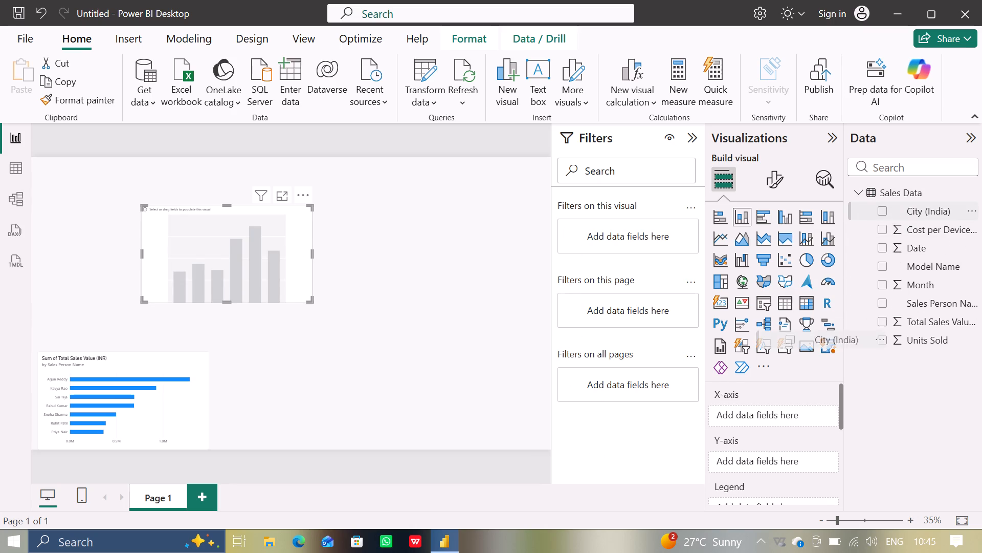
left_click_drag(835, 341, 786, 416)
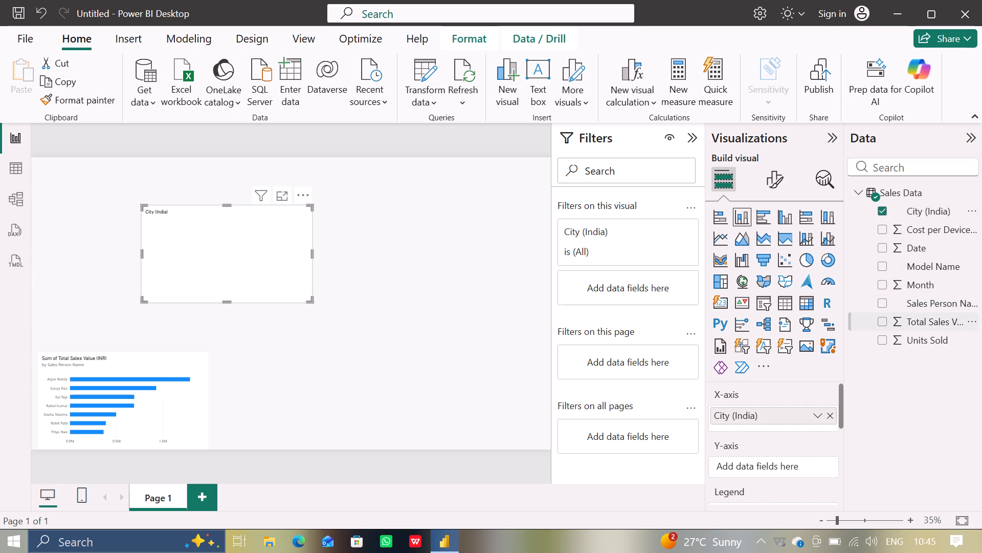
left_click_drag(911, 313, 771, 457)
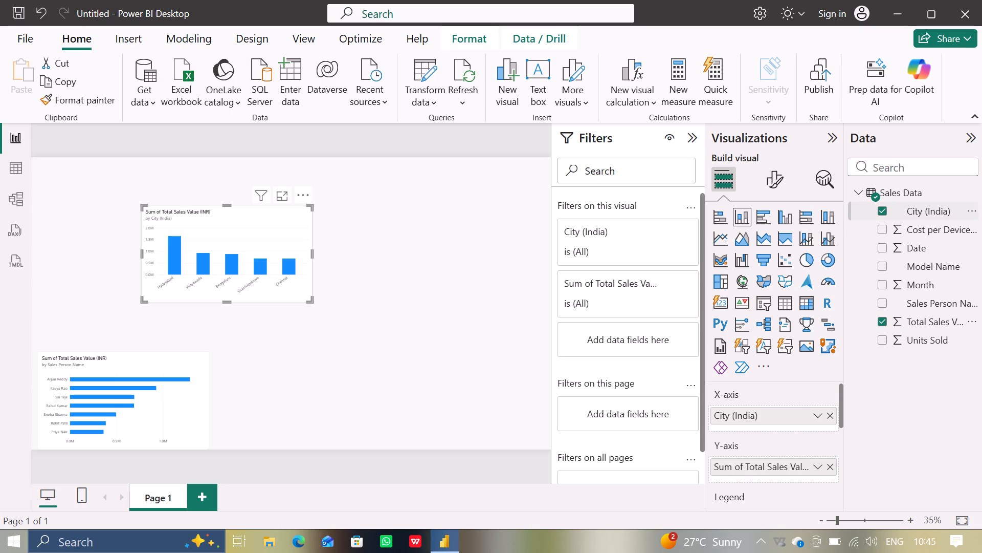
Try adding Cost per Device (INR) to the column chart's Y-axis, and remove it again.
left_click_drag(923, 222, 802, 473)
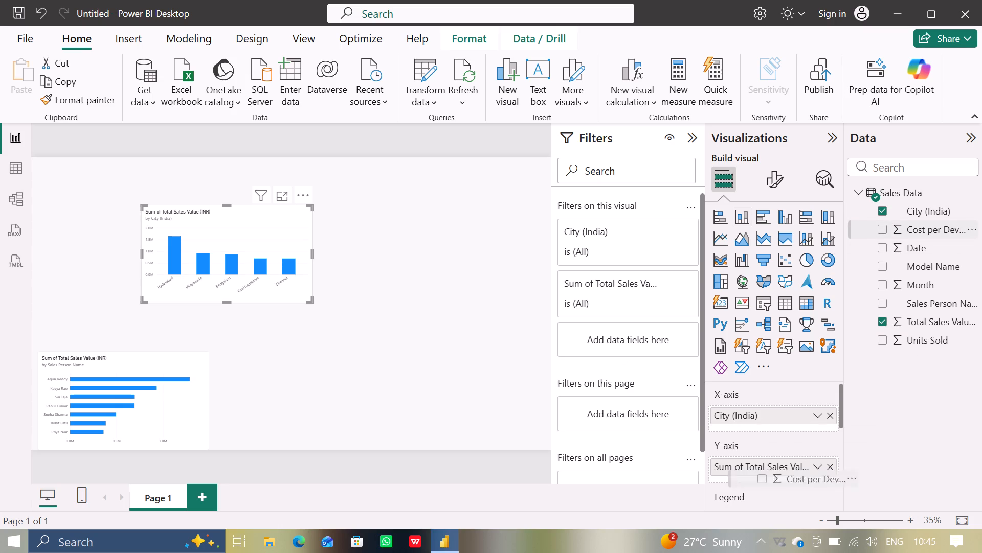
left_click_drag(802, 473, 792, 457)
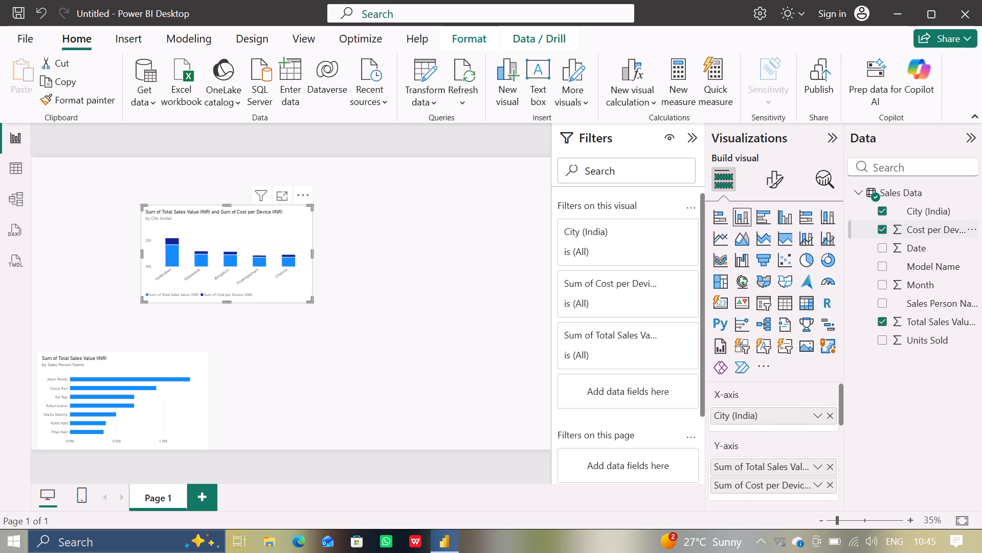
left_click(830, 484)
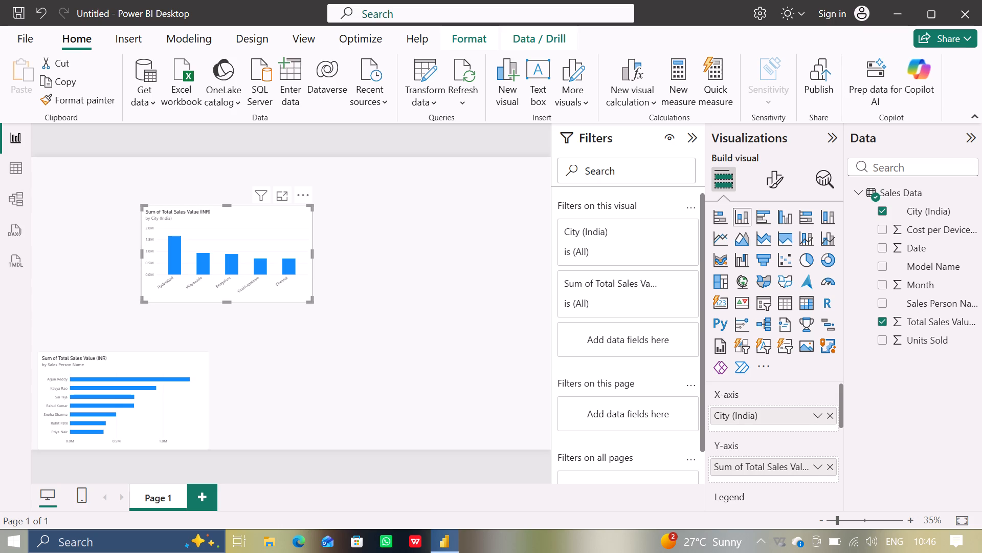
Place the city column chart beside the sales-person bar chart near the page's lower edge, with the two charts level.
left_click_drag(263, 224, 340, 367)
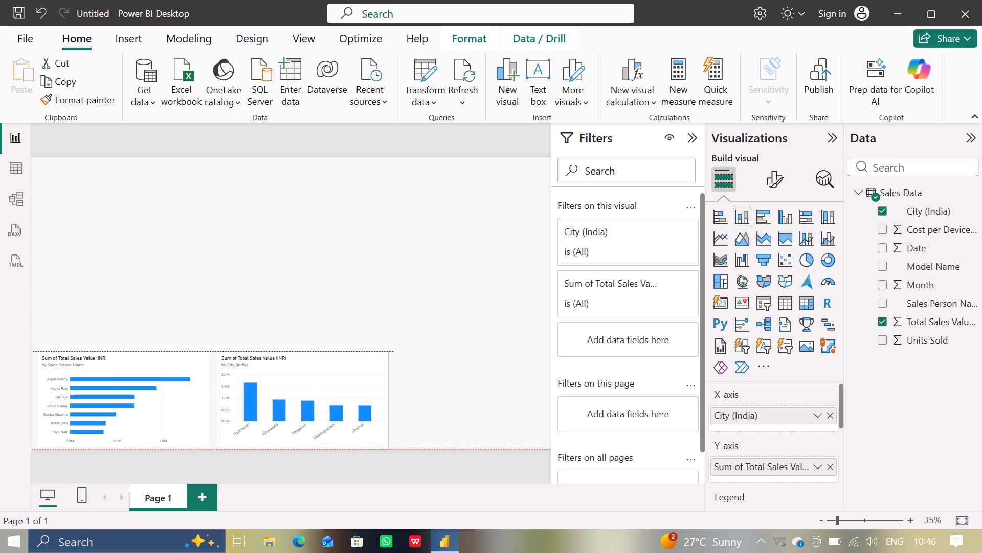
left_click_drag(340, 367, 346, 360)
left_click_drag(195, 393, 196, 365)
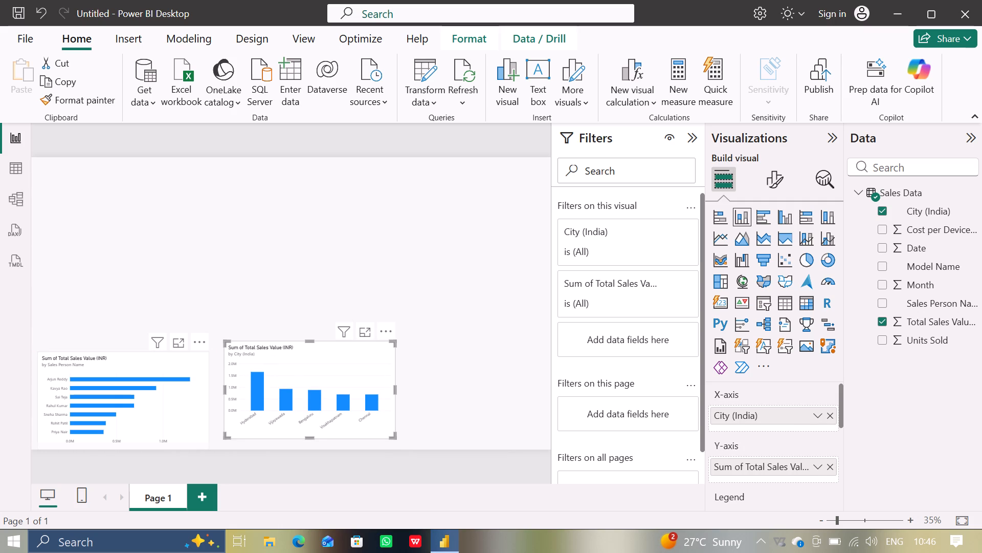
left_click_drag(196, 365, 201, 378)
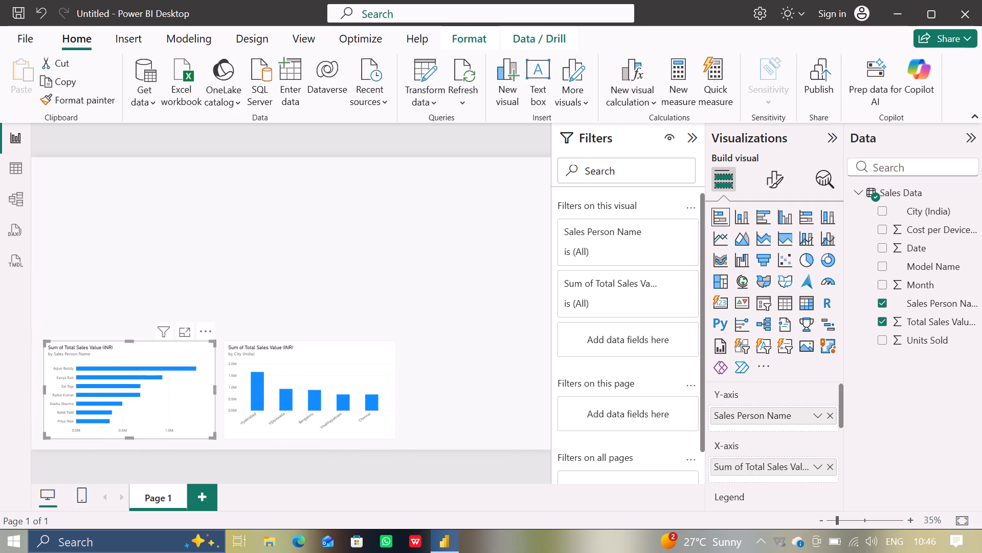
Make both charts taller by extending their top edges upward to the same height.
left_click(342, 373)
left_click(322, 360)
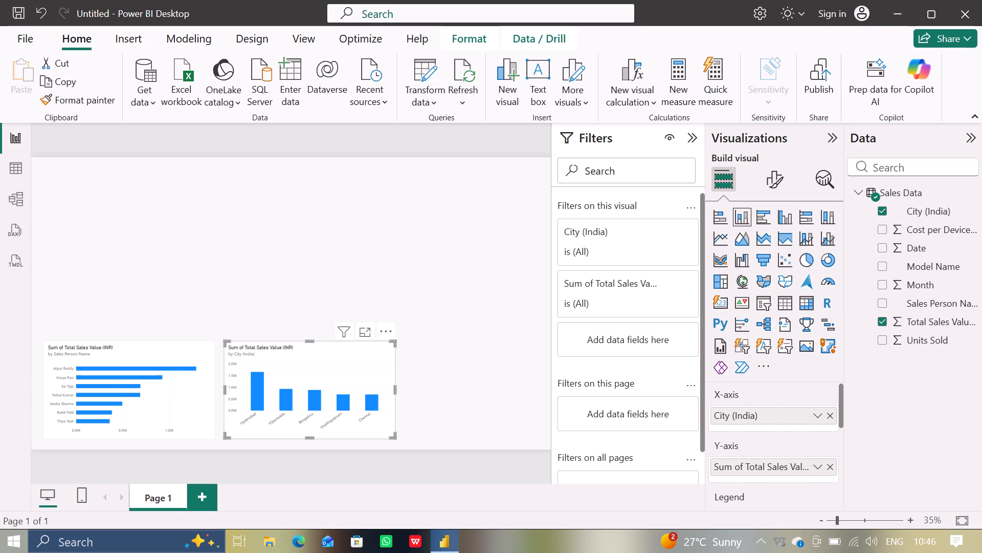
left_click_drag(311, 342, 311, 310)
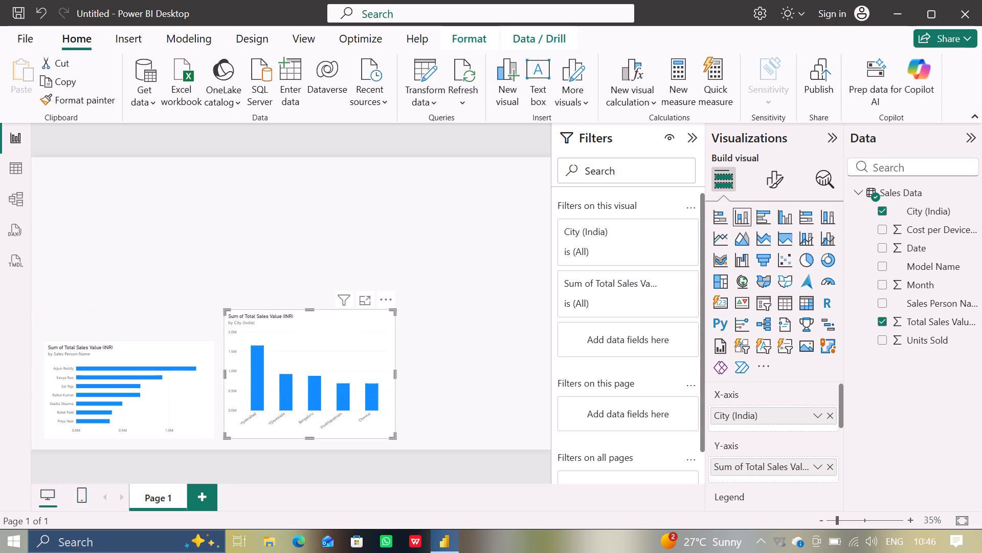
left_click(131, 349)
left_click(134, 351)
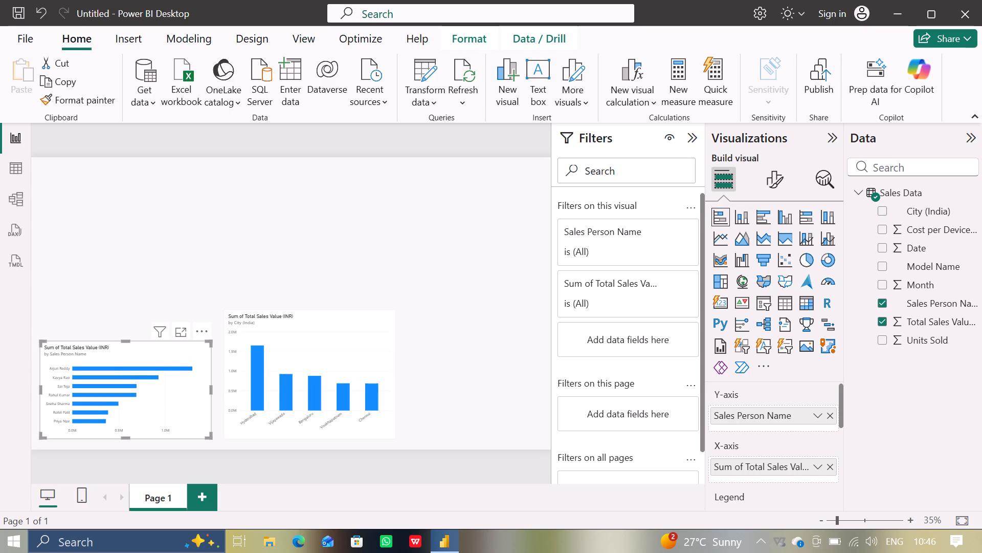
left_click_drag(124, 341, 123, 313)
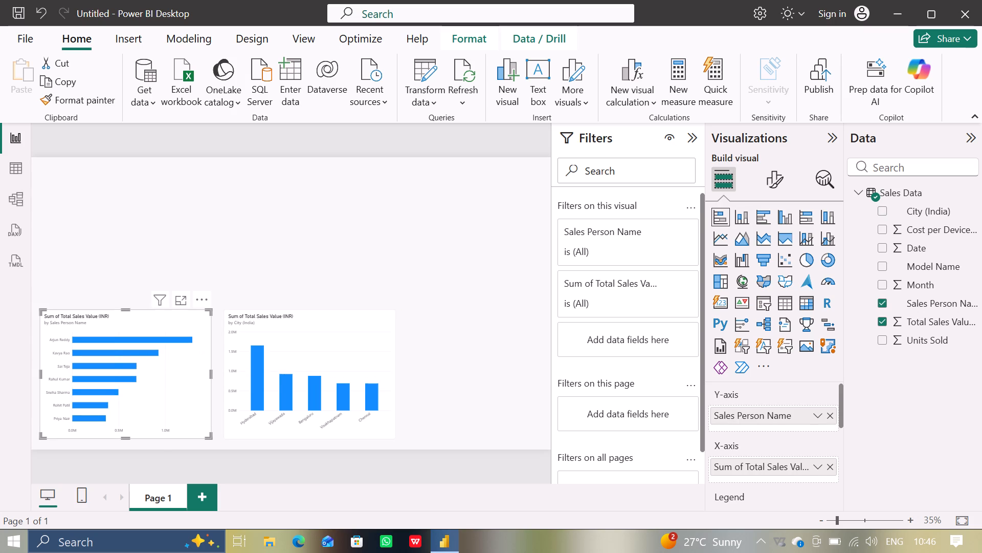
Move the city column chart further right onto the page's bottom edge and widen it on its right side.
left_click(345, 362)
left_click_drag(345, 362, 406, 369)
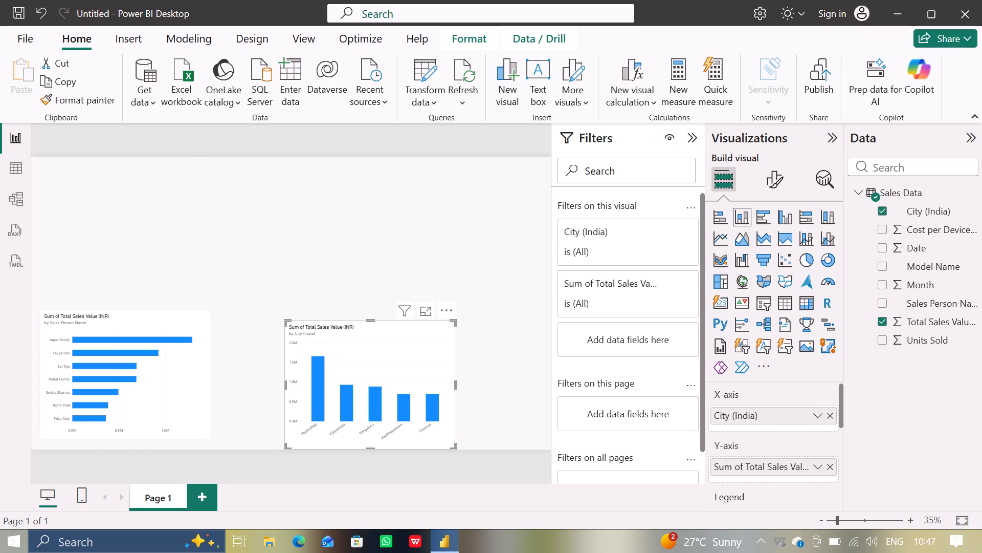
left_click_drag(455, 382, 514, 378)
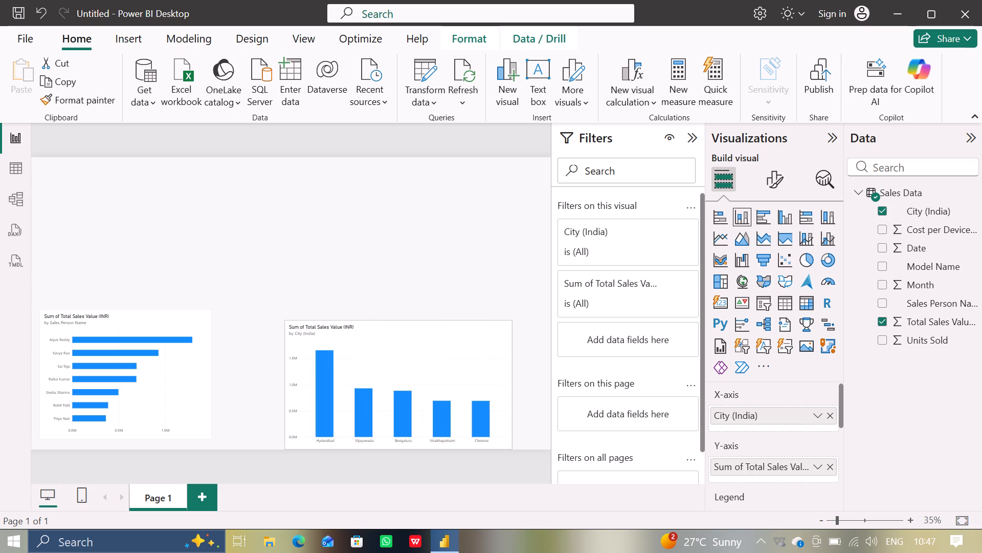
left_click_drag(514, 378, 523, 376)
Widen the sales-person bar chart to the right until it nearly meets the city column chart.
left_click(193, 386)
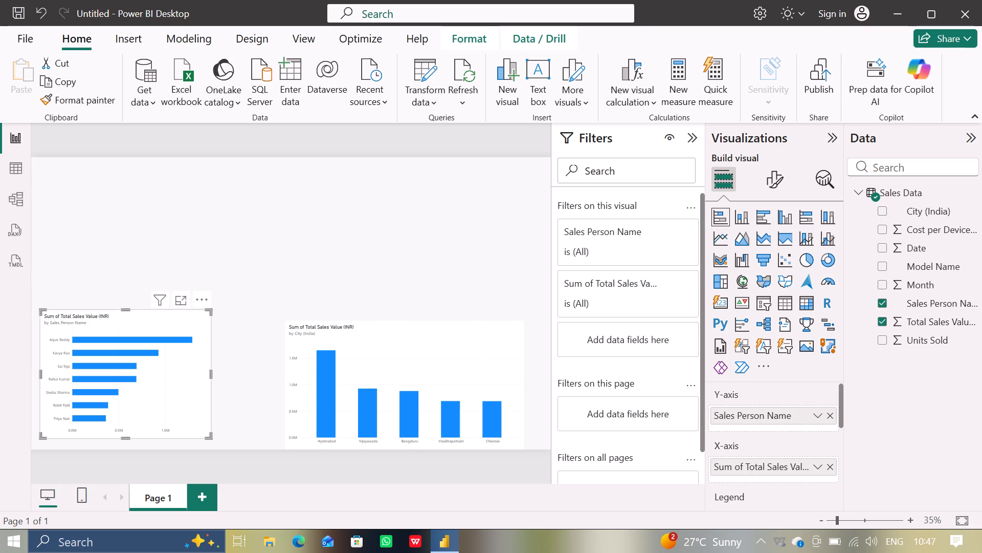
left_click(214, 373)
left_click(185, 375)
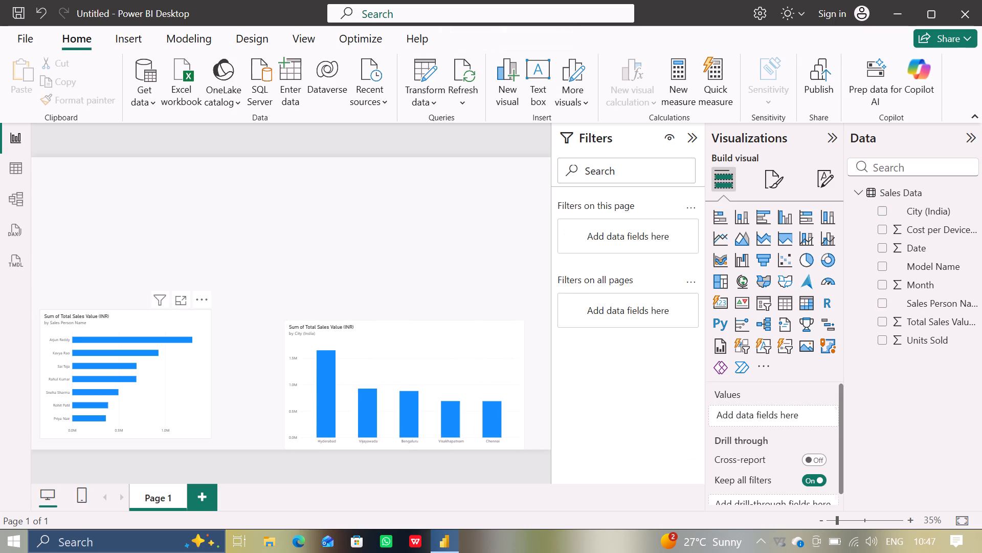
left_click(203, 374)
left_click_drag(212, 371, 250, 368)
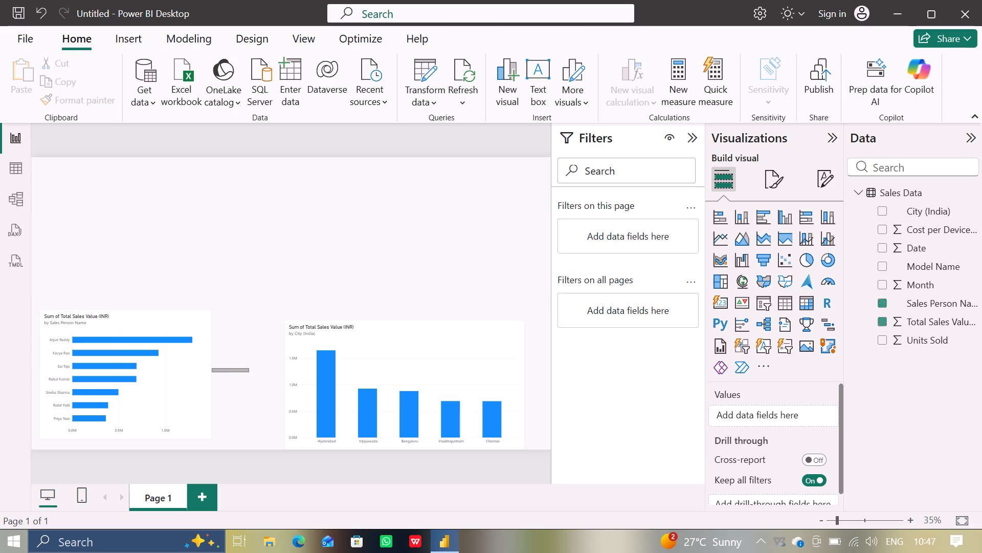
left_click_drag(250, 368, 253, 369)
left_click(192, 378)
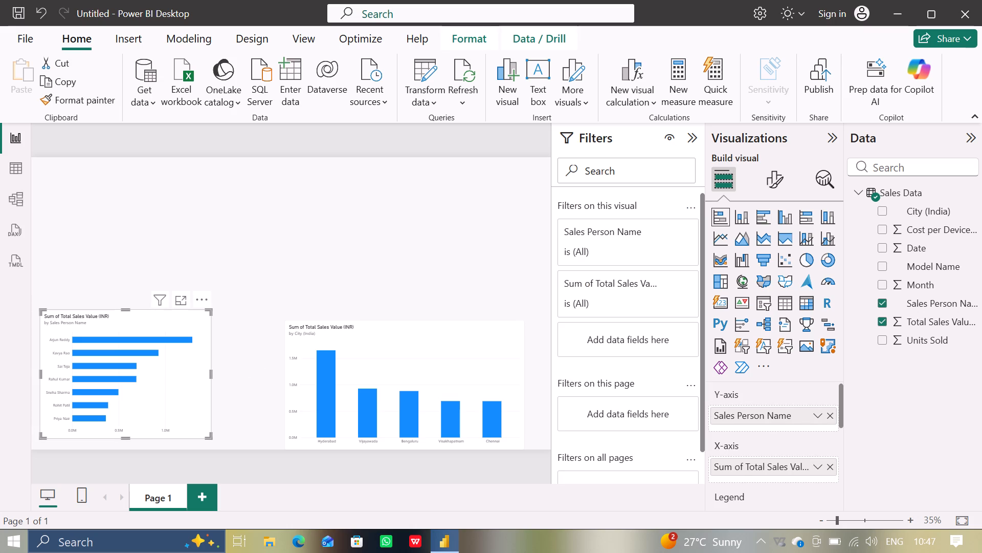
left_click_drag(210, 375, 269, 370)
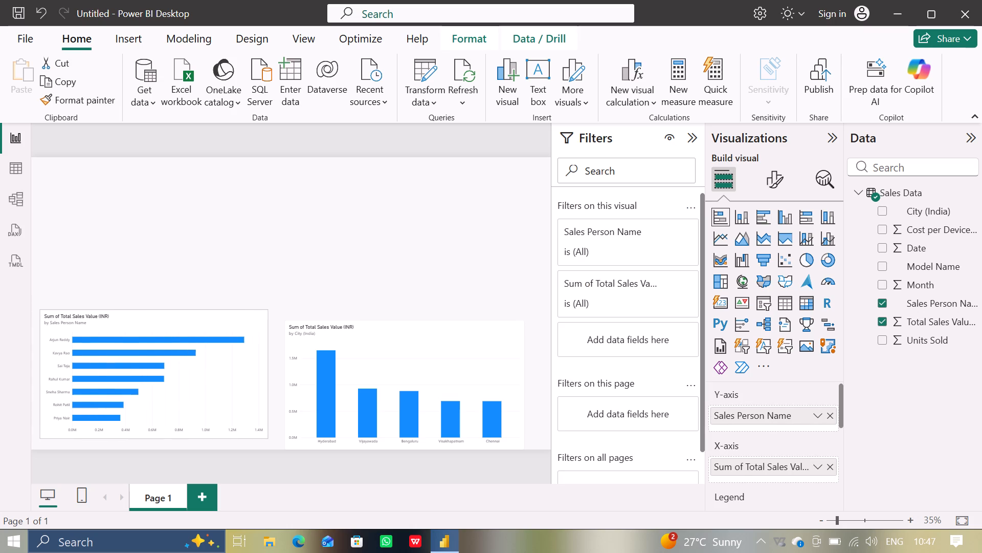
left_click_drag(269, 370, 275, 373)
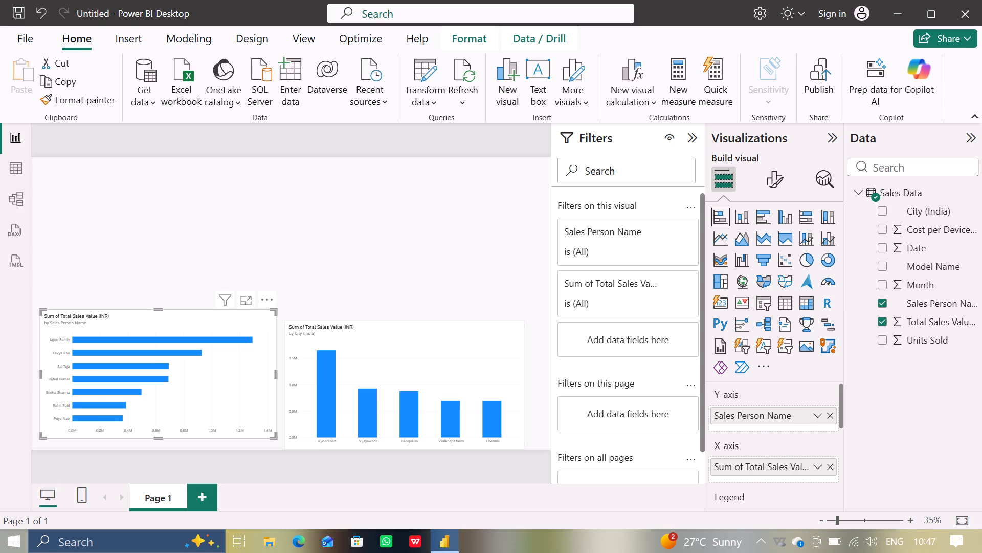
Extend the column chart's top edge and the bar chart's bottom edge so the two charts line up, and deselect them.
left_click(397, 333)
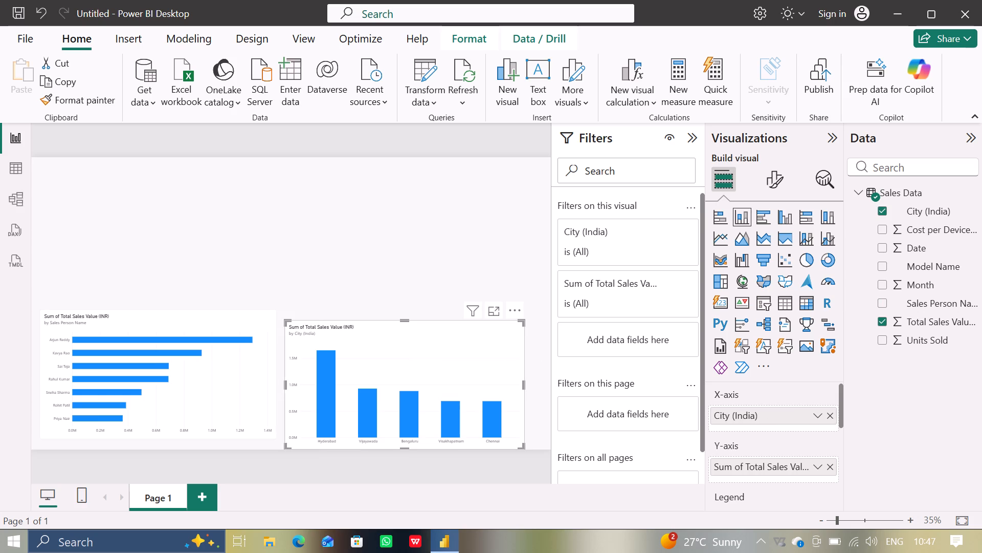
left_click_drag(403, 322, 402, 312)
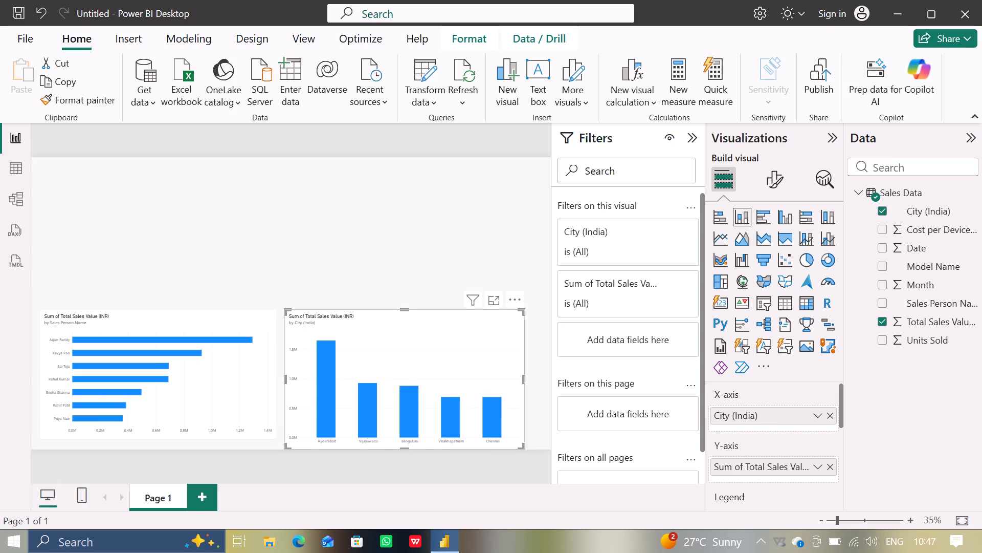
left_click(201, 400)
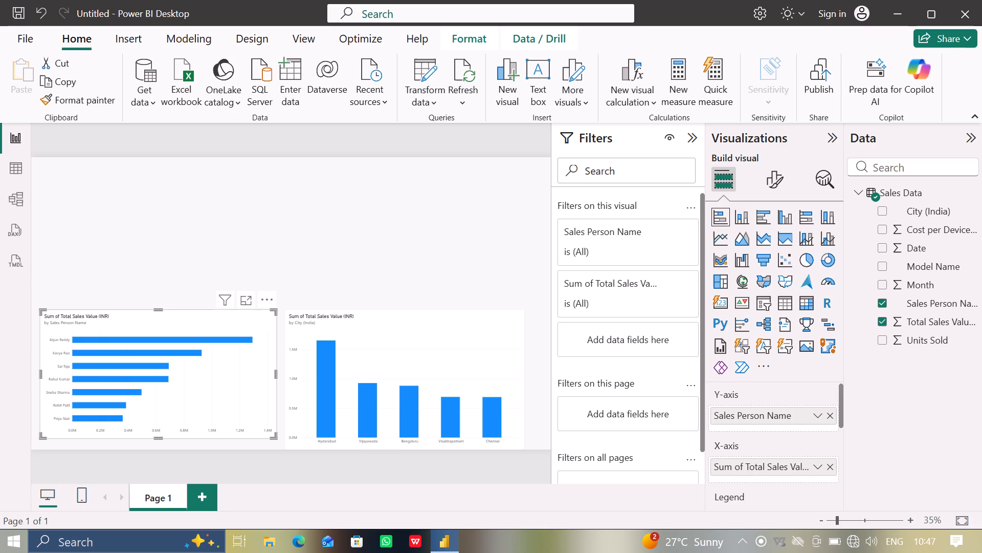
left_click_drag(157, 436, 157, 444)
left_click(373, 359)
left_click(247, 355)
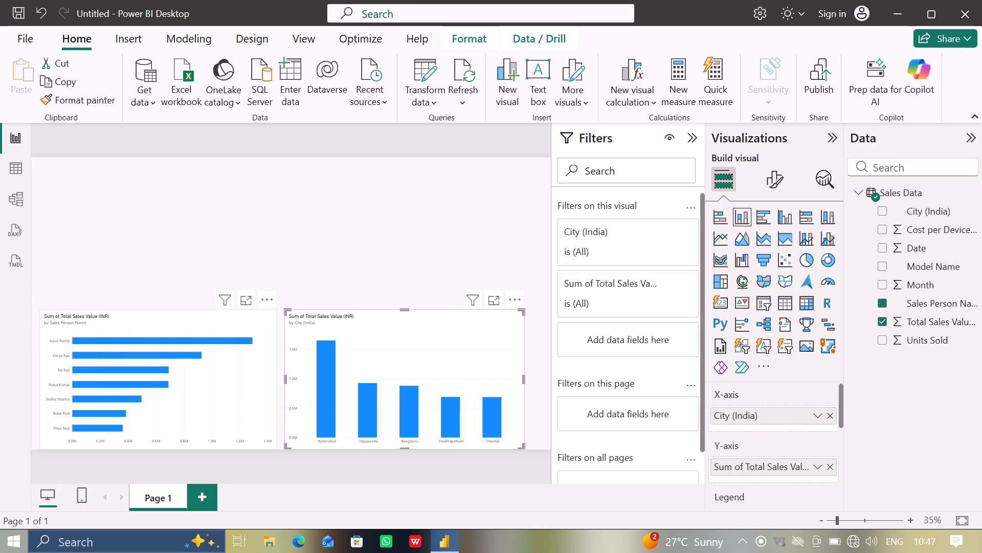
left_click(398, 283)
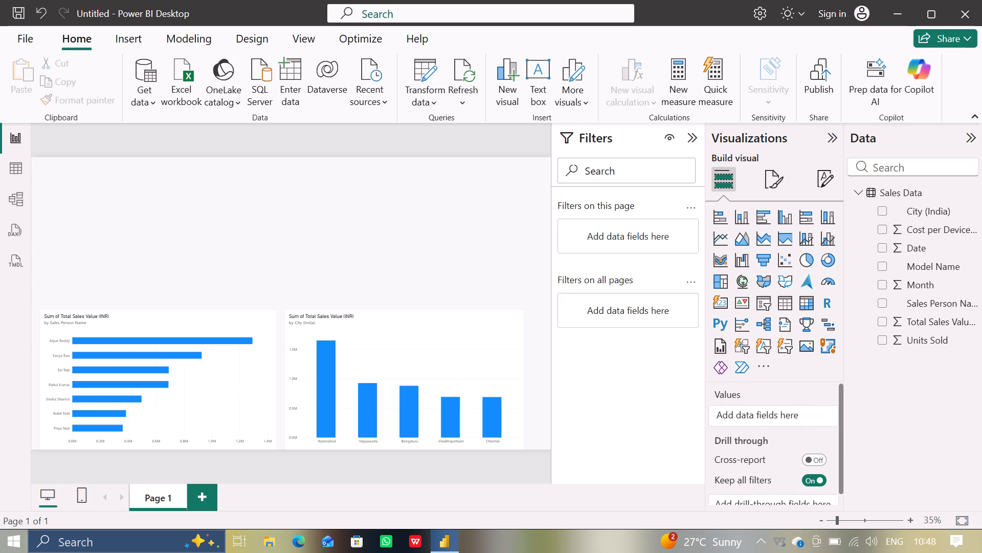
Cross-highlight each sales person's bar one by one to examine how their sales split across the city chart, and clear the highlighting.
left_click(180, 339)
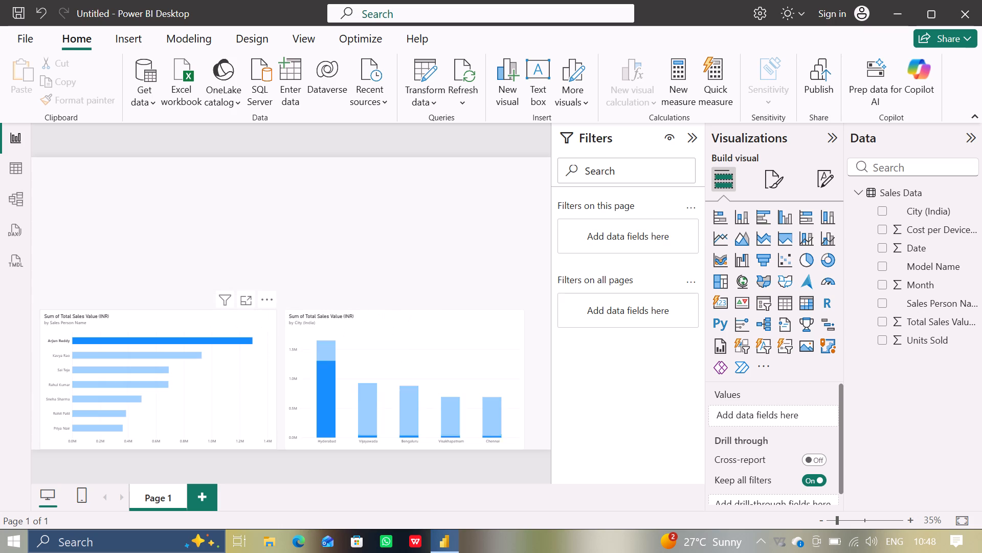
left_click(161, 356)
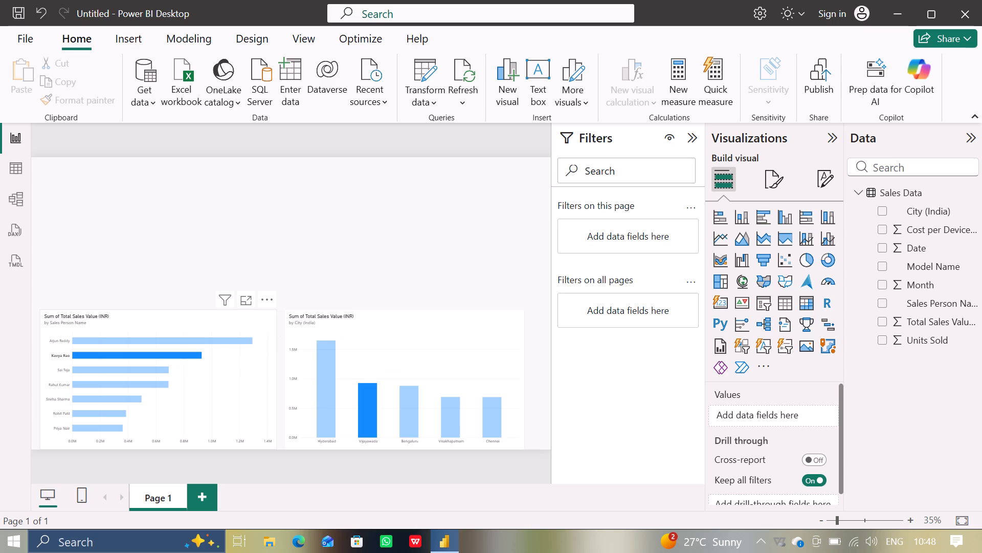
left_click(141, 369)
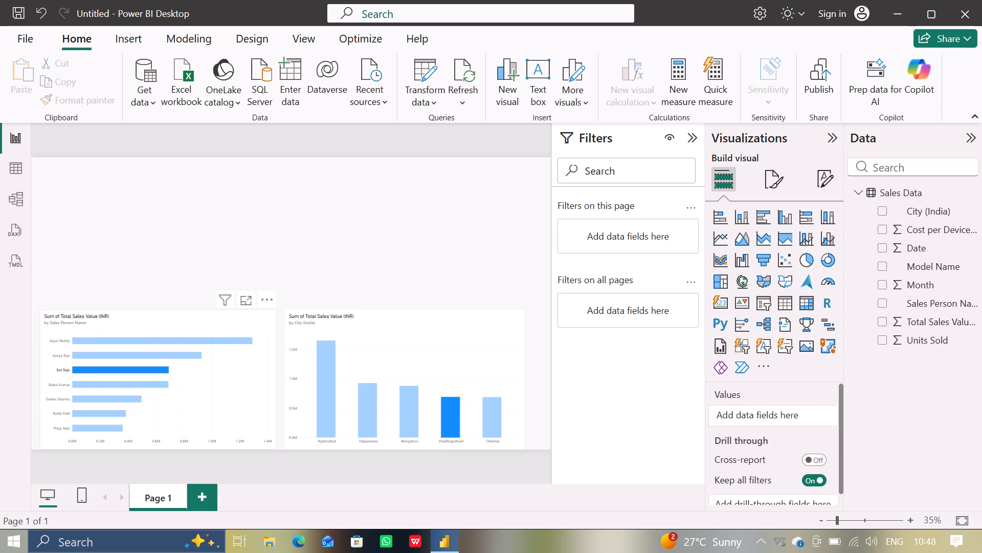
left_click(129, 385)
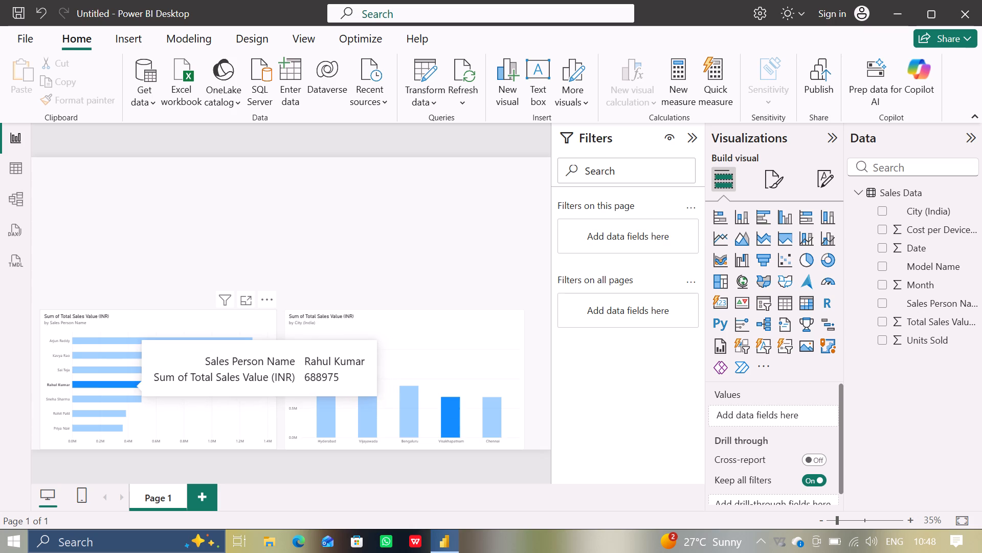
left_click(113, 399)
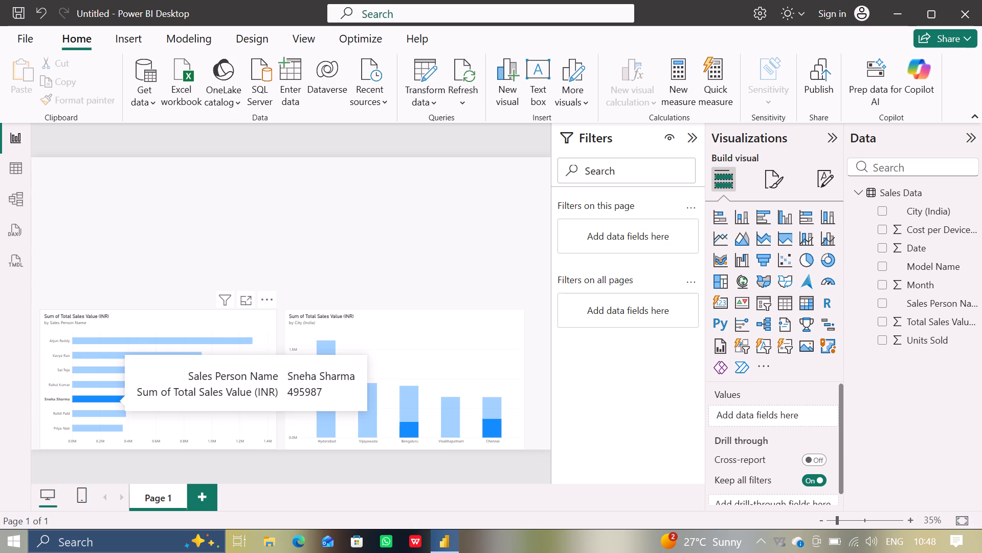
left_click(111, 415)
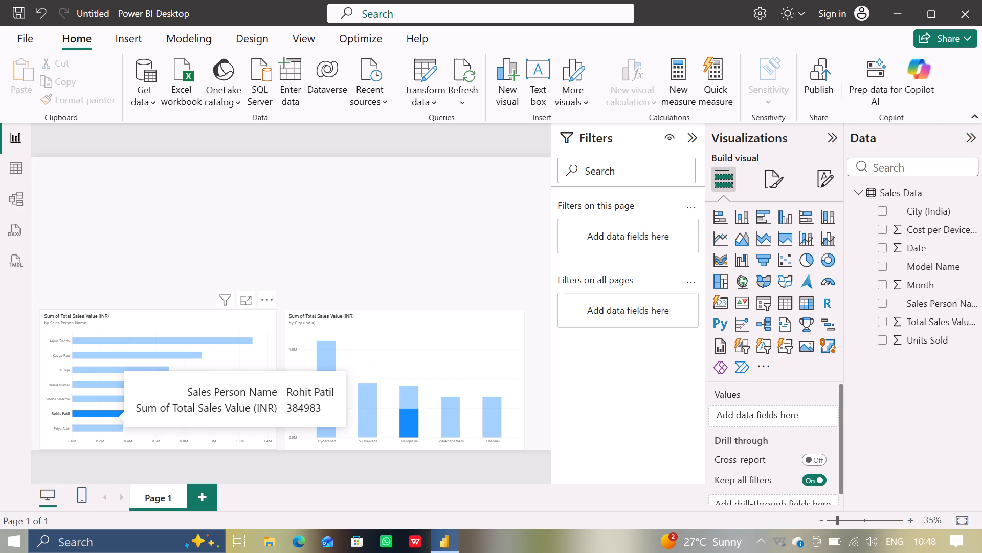
left_click(109, 426)
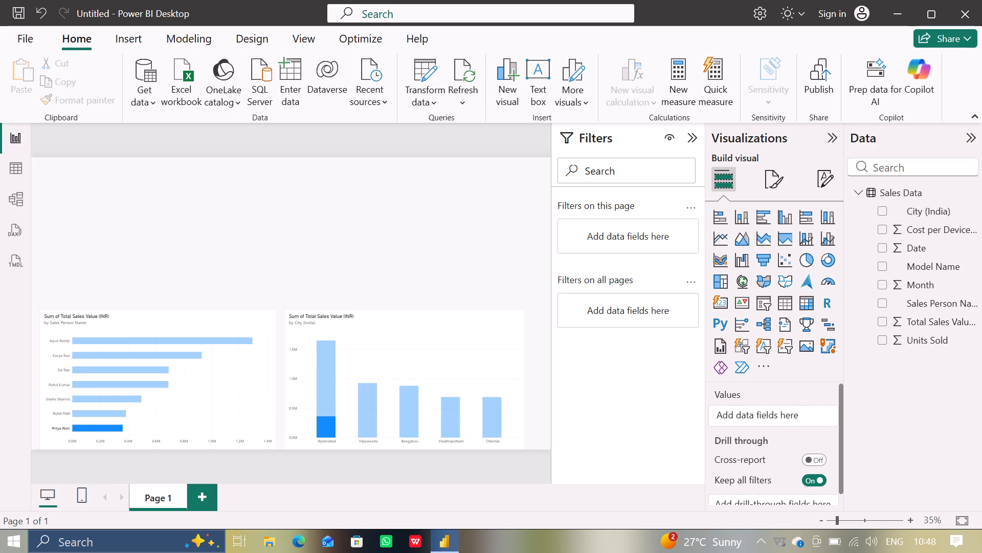
left_click(336, 244)
left_click(280, 246)
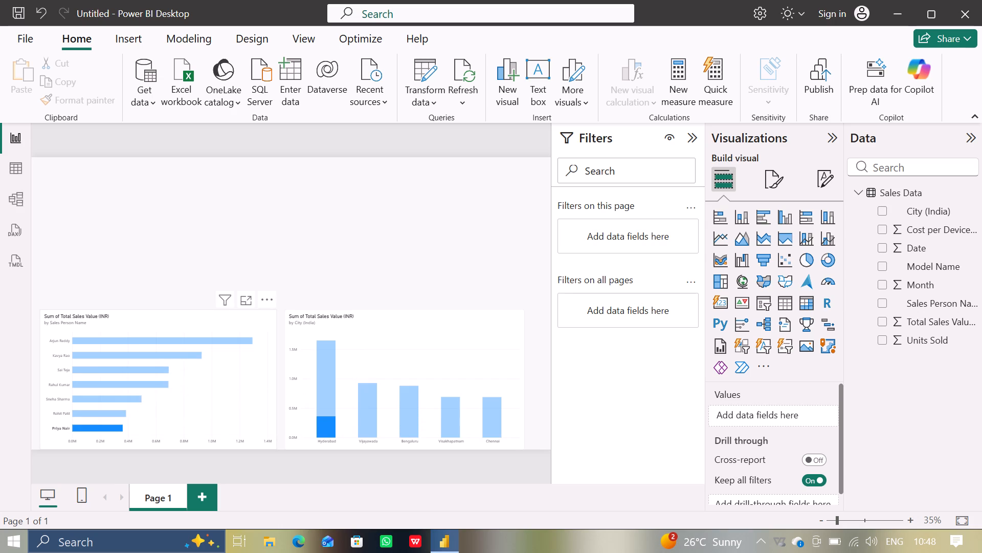
left_click(235, 368)
left_click(410, 342)
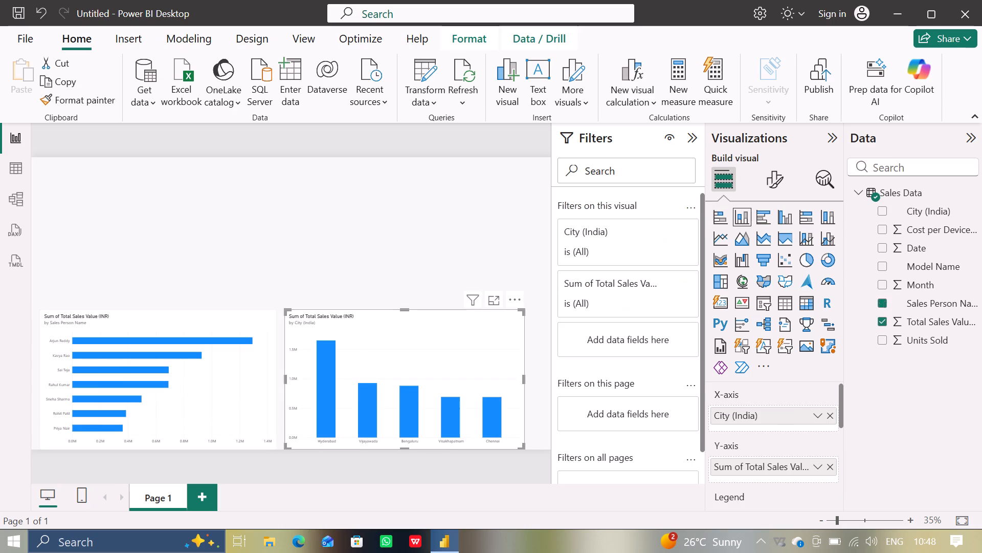
left_click(406, 236)
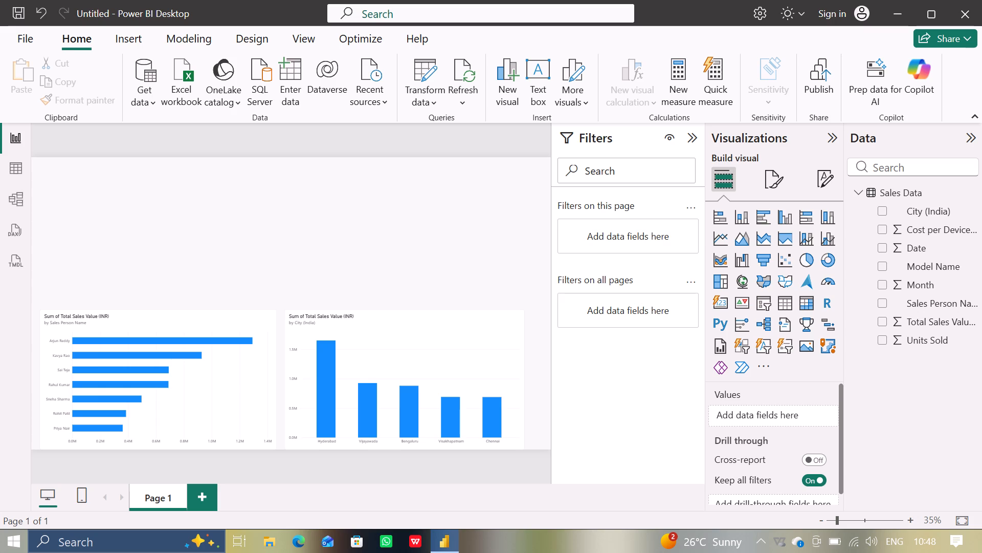
Cross-highlight each city column from Hyderabad to Chennai one by one, clearing each, to examine which sales people contribute to it.
left_click(327, 370)
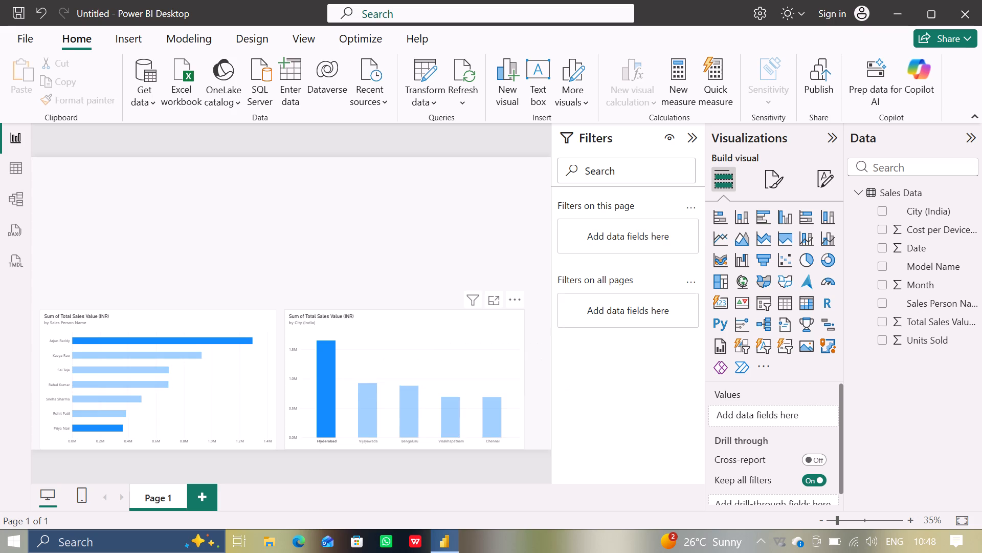
double_click(327, 370)
left_click(327, 370)
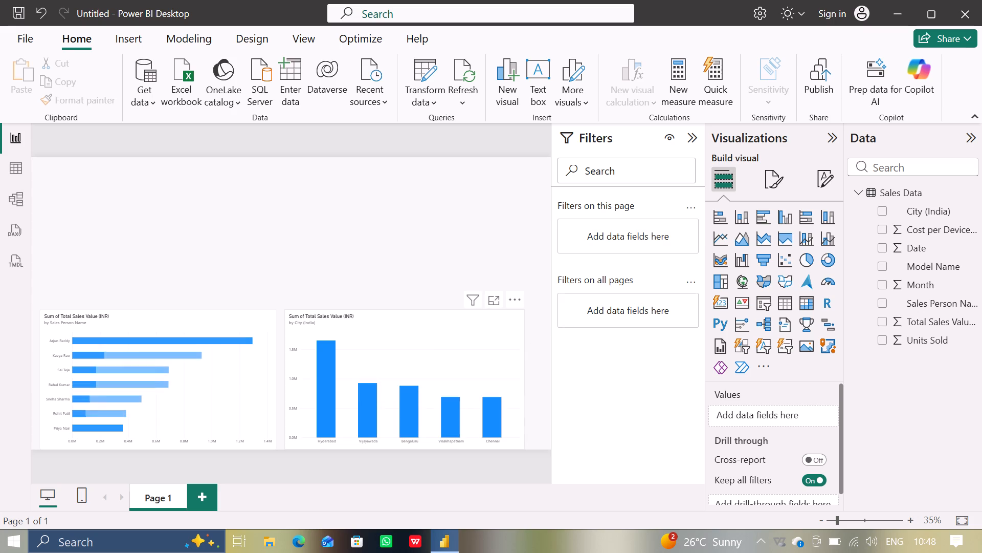
left_click(372, 405)
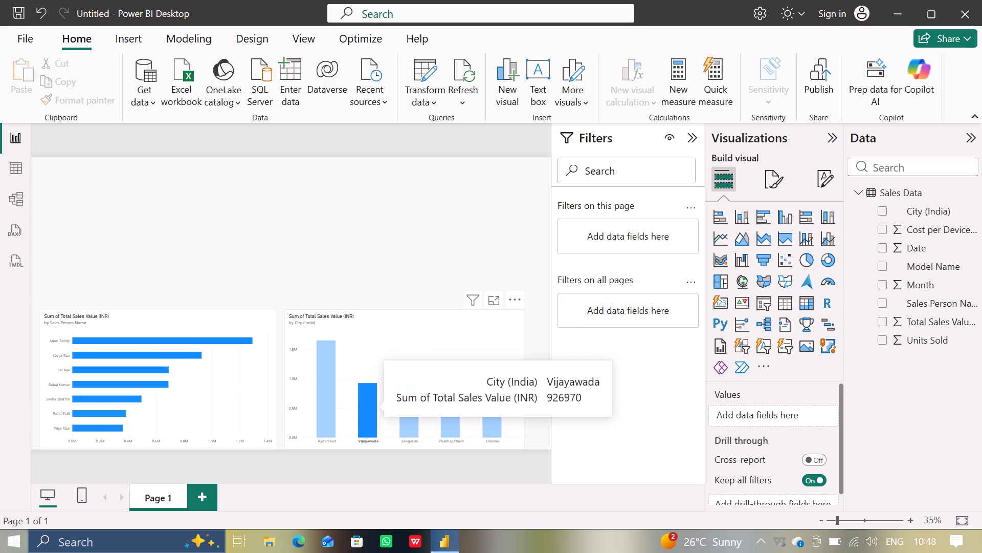
left_click(372, 405)
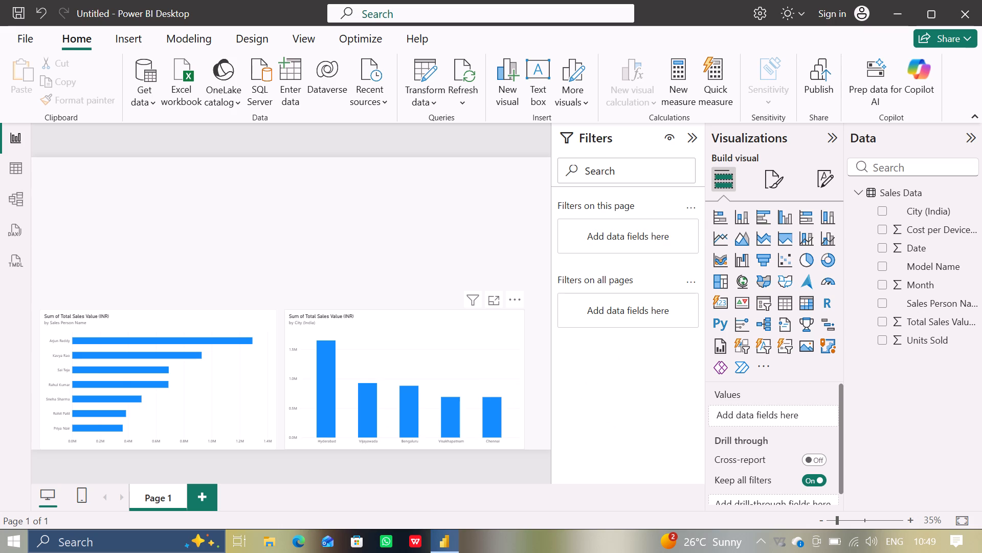
left_click(415, 408)
left_click(415, 408)
left_click(448, 416)
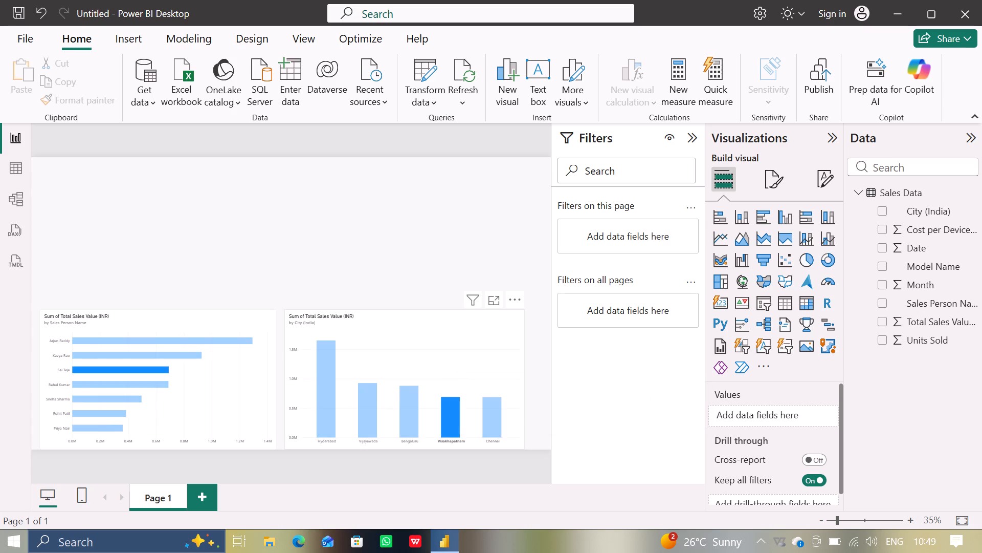
left_click(448, 416)
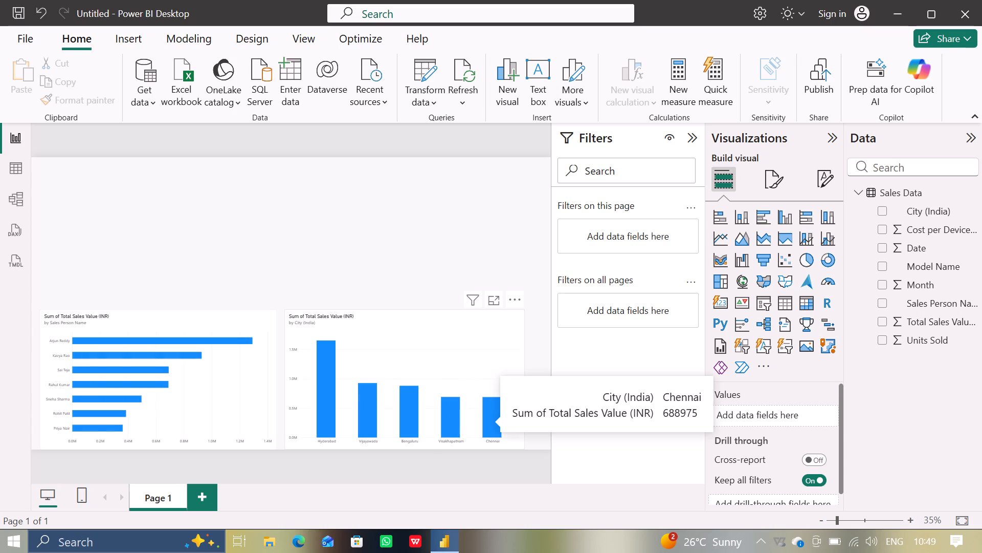
left_click(488, 420)
left_click(488, 420)
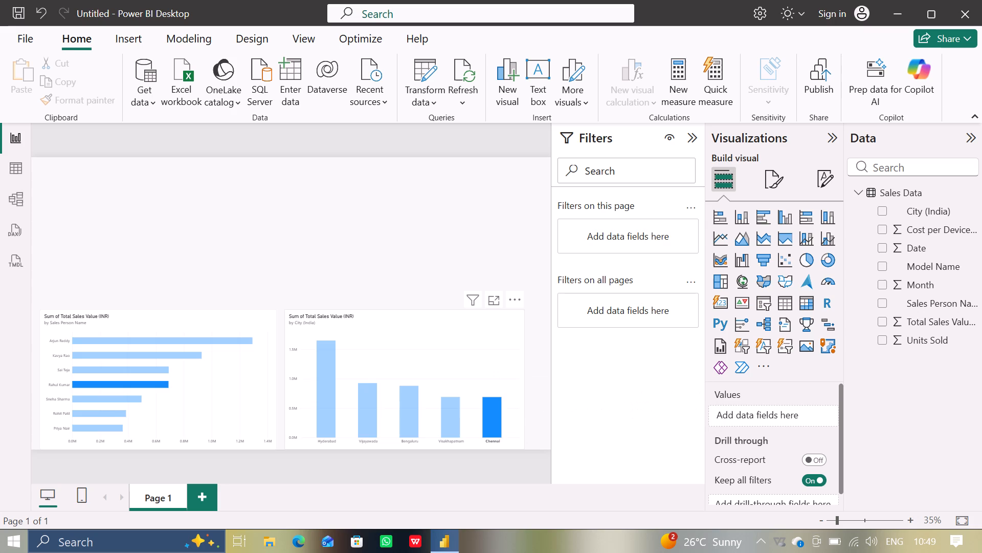
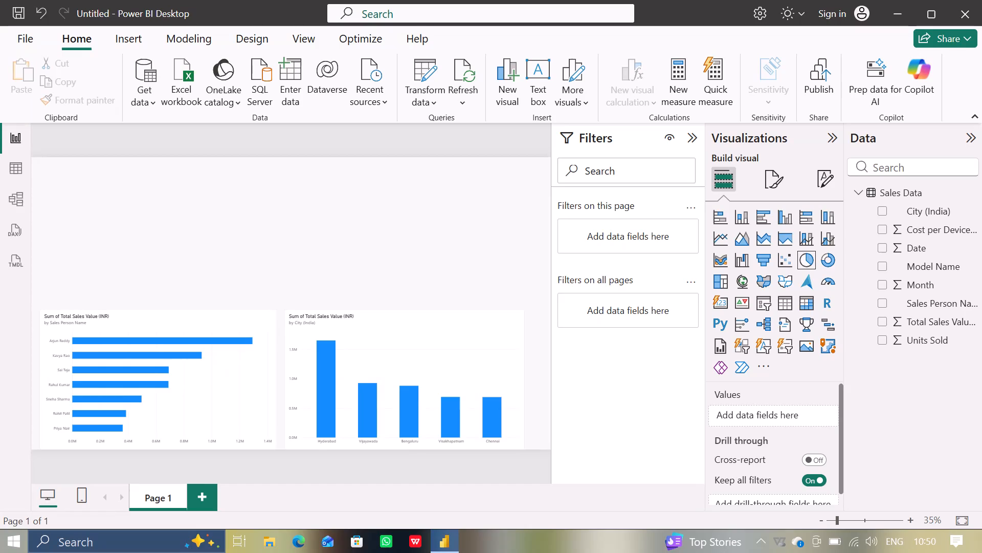
Add an empty donut chart to Page 1 and place it along the page's top edge, above the sales-by-city column chart.
left_click(829, 262)
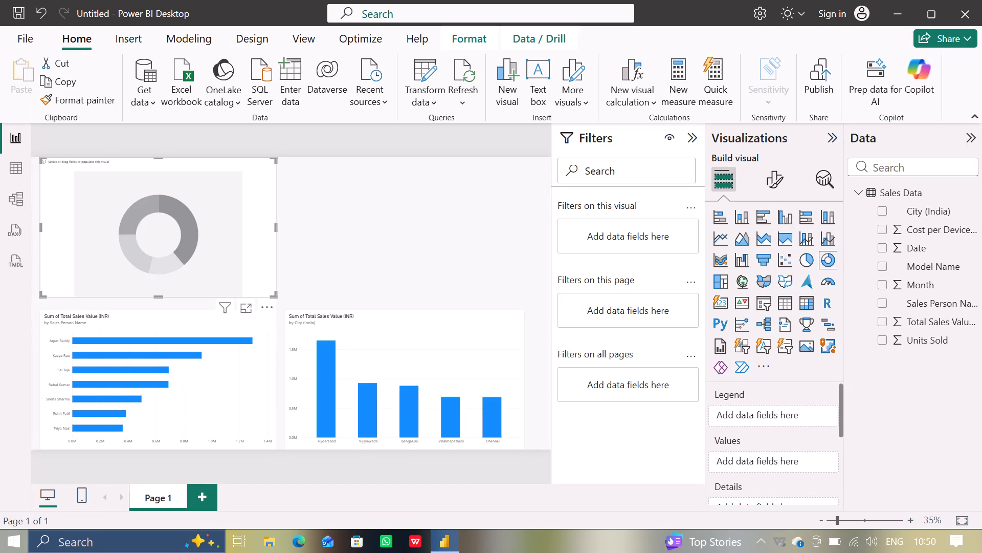
left_click(233, 249)
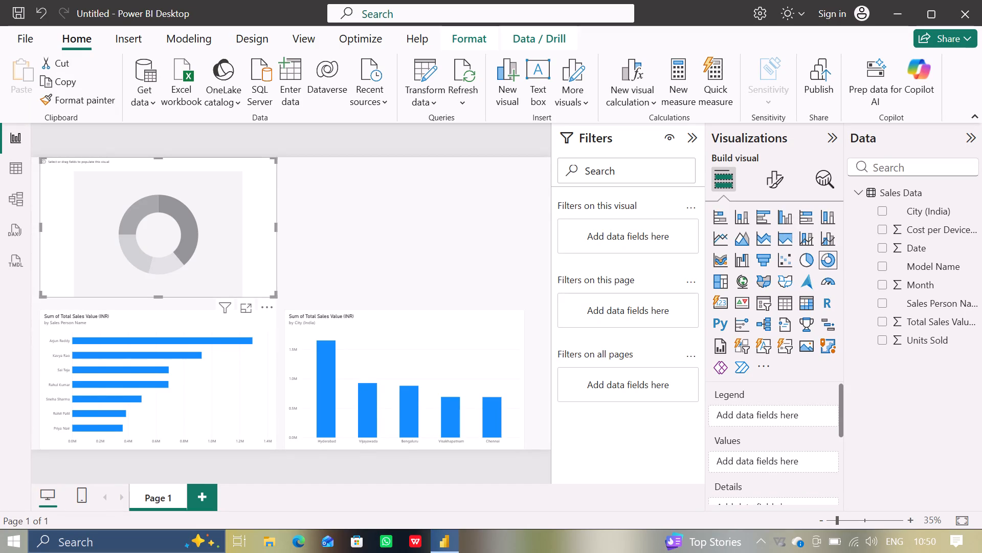
left_click_drag(233, 249, 380, 251)
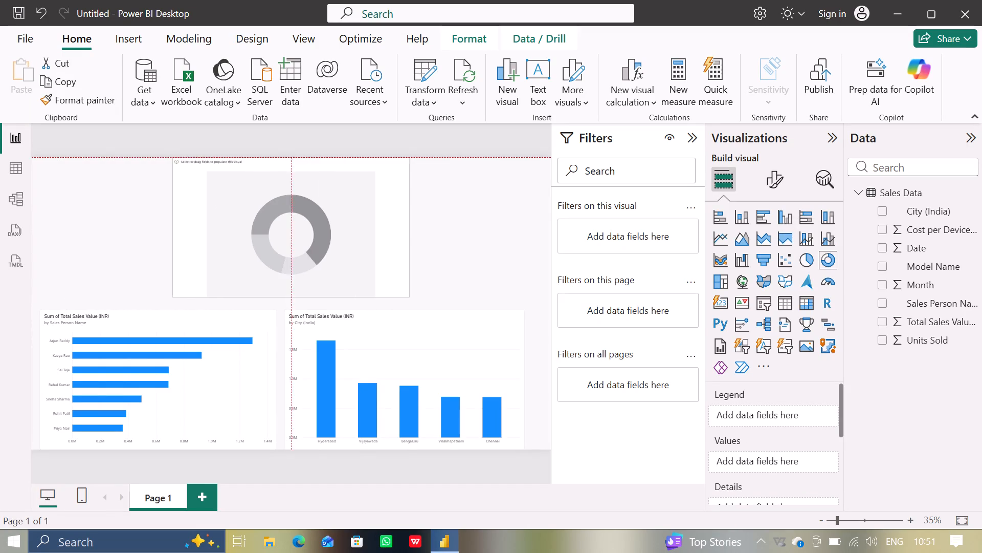
left_click_drag(380, 251, 504, 248)
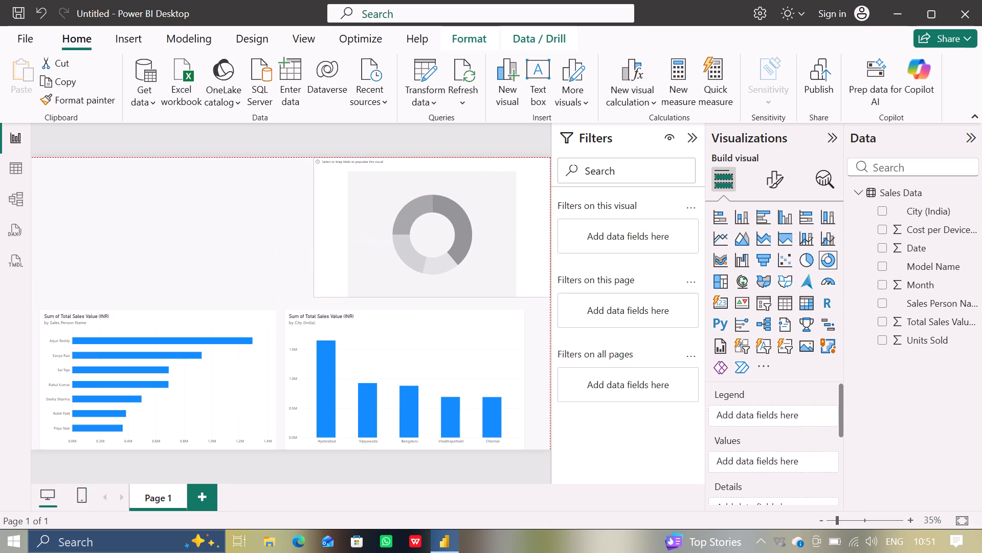
left_click_drag(367, 237, 342, 238)
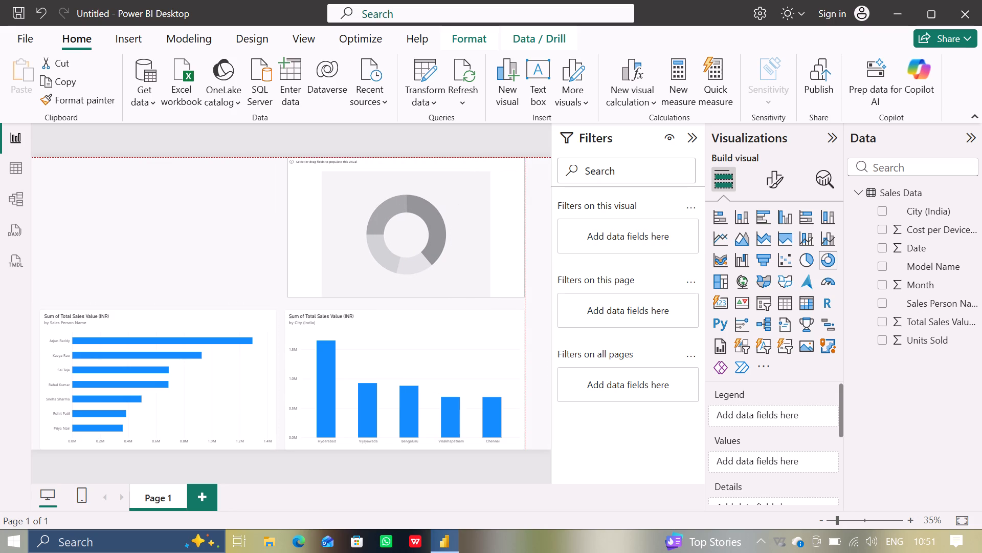
left_click_drag(342, 238, 339, 238)
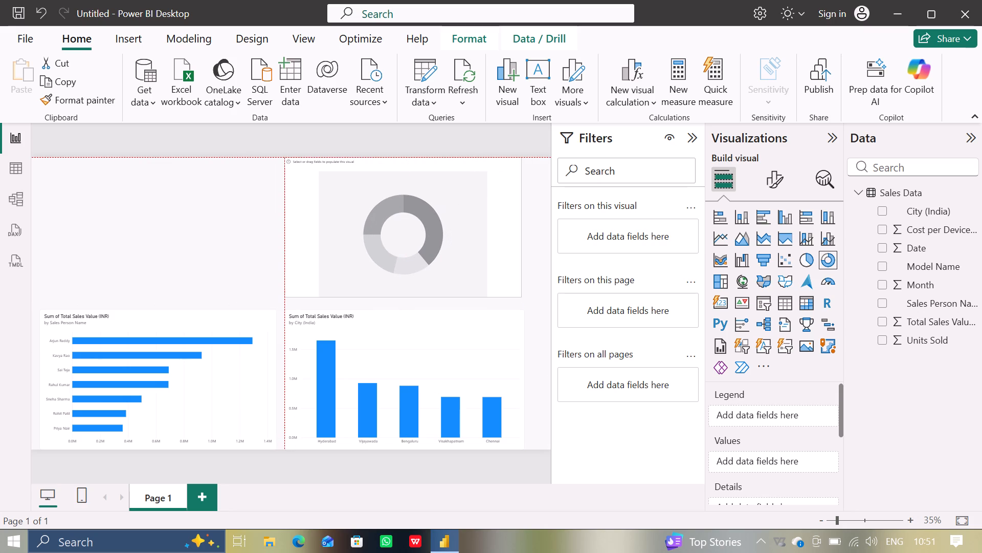
left_click_drag(339, 238, 351, 238)
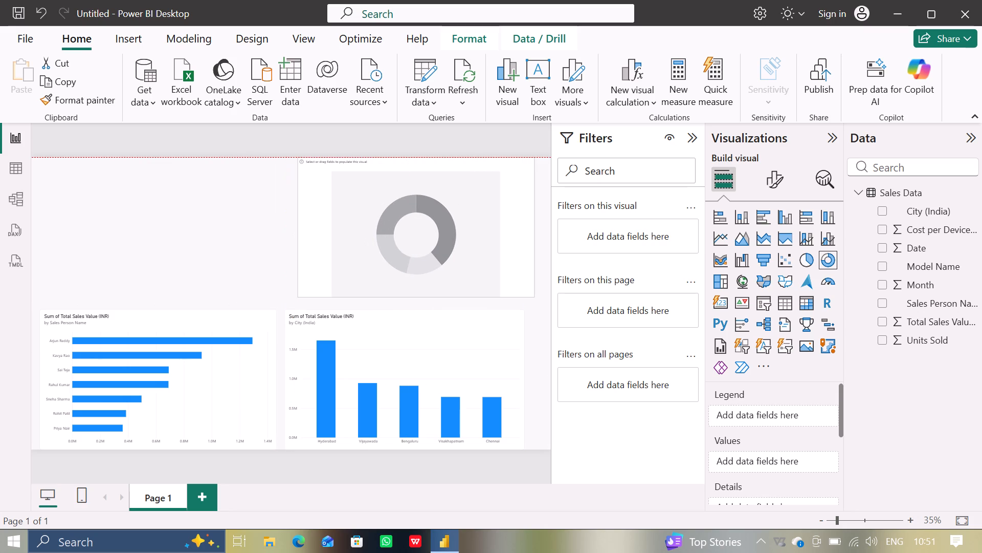
left_click_drag(351, 238, 358, 237)
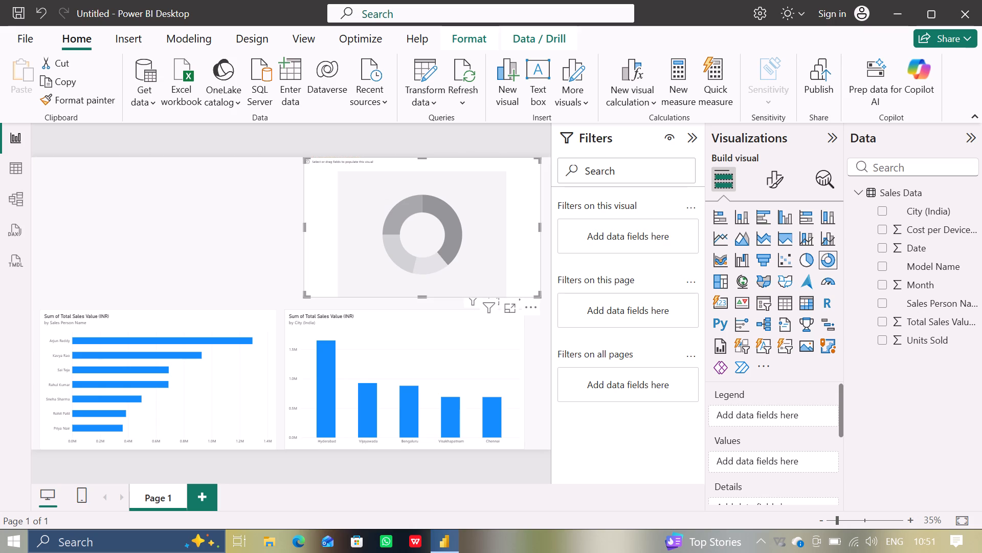
Shift the sales-by-city column chart sideways until its left edge lines up with the donut chart above, and deselect it.
left_click_drag(398, 338, 421, 337)
left_click(421, 337)
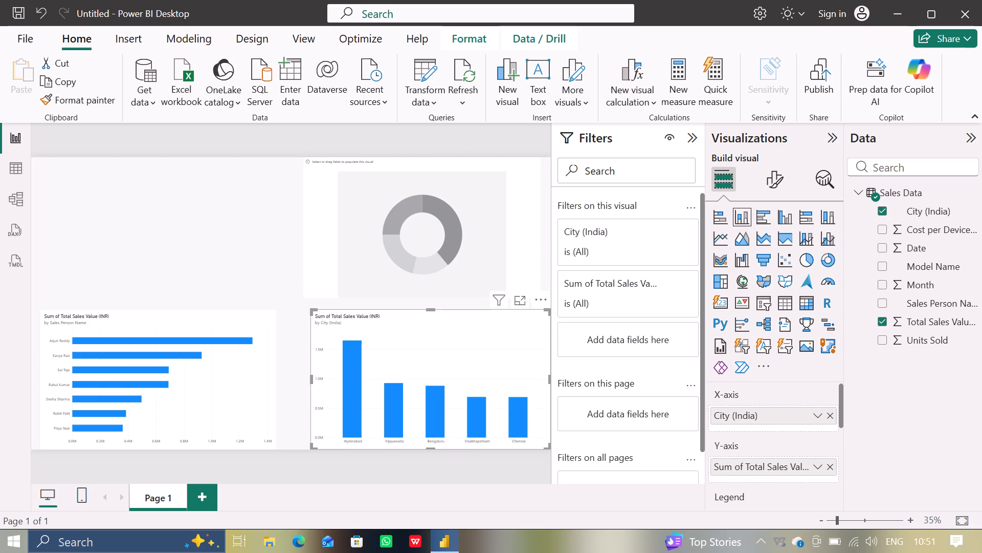
left_click_drag(418, 337, 410, 337)
left_click(267, 256)
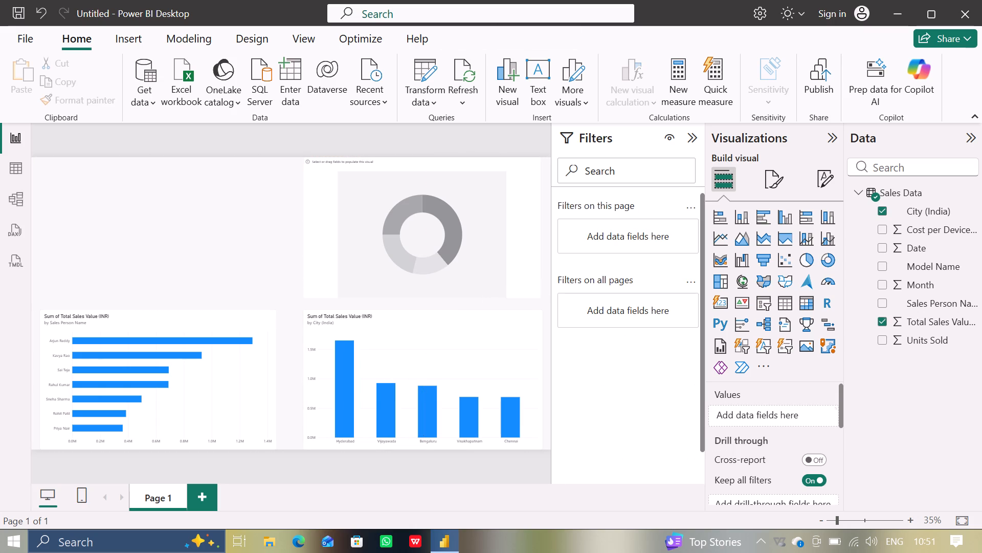
Fill the donut chart with Total Sales Value as its values and Model Name as its legend.
left_click(430, 269)
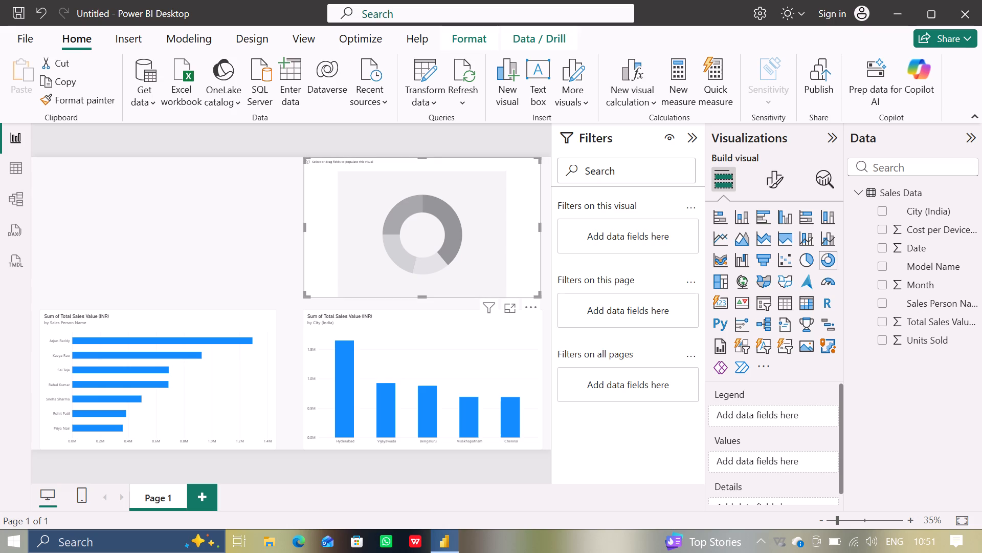
scroll(815, 412, "up", 3)
scroll(815, 412, "down", 1)
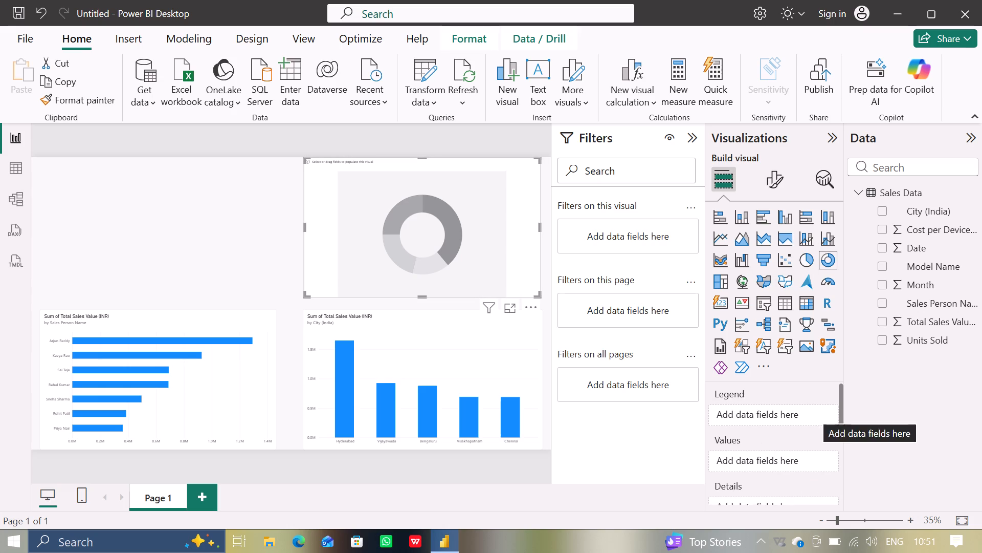
scroll(815, 412, "down", 1)
scroll(815, 412, "up", 4)
left_click(471, 227)
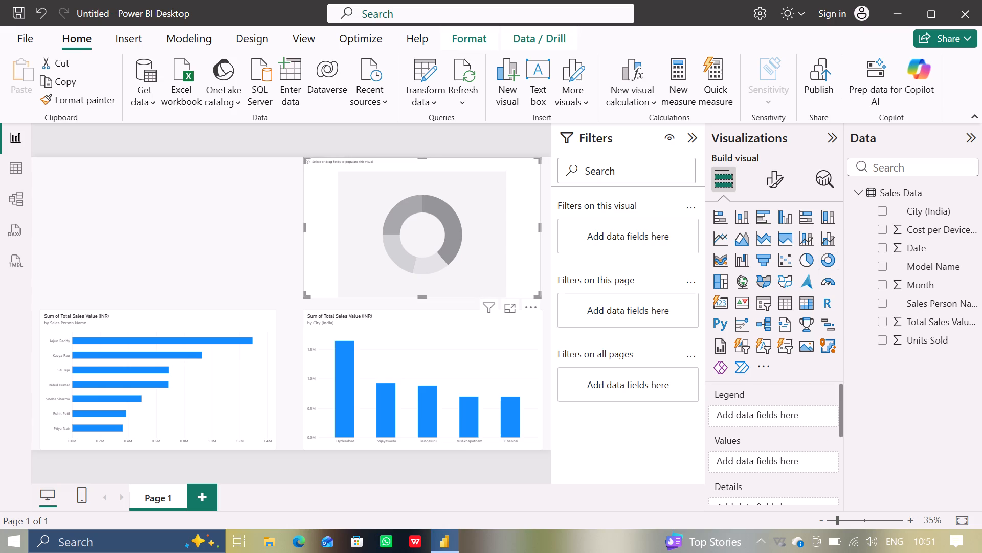
left_click(884, 321)
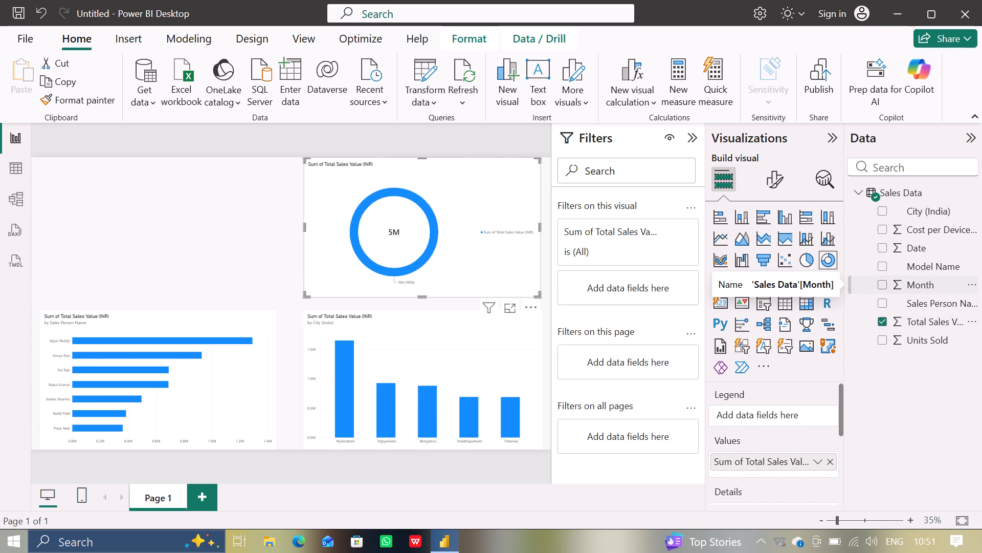
left_click(881, 269)
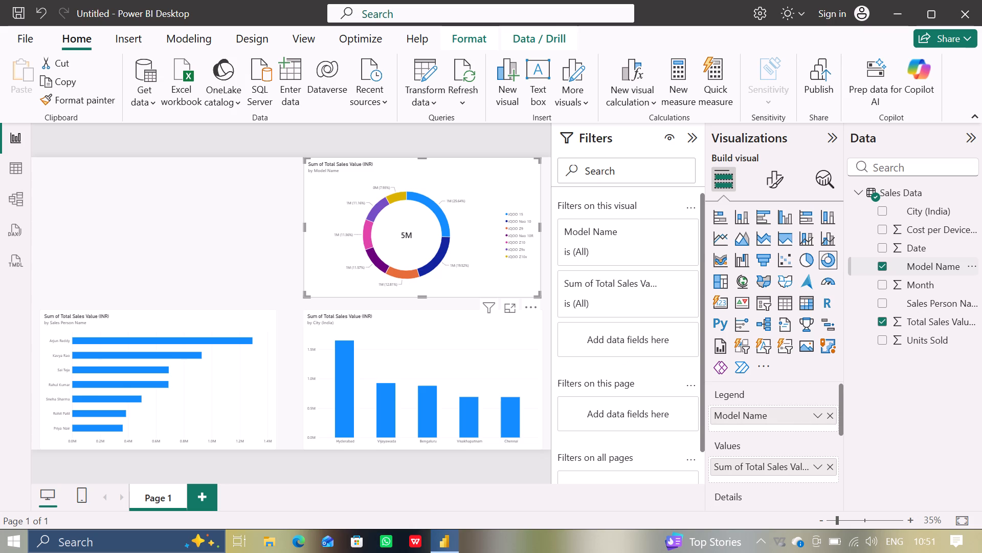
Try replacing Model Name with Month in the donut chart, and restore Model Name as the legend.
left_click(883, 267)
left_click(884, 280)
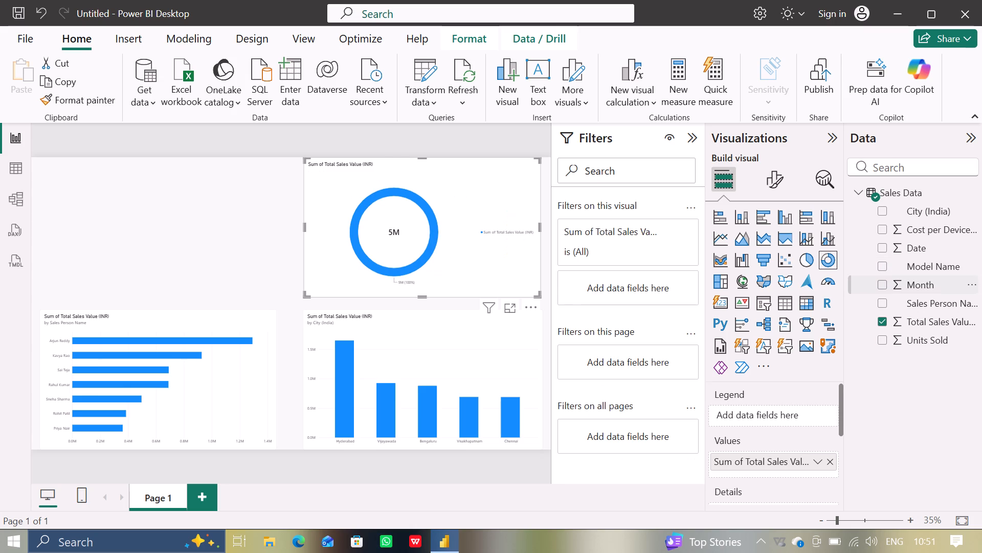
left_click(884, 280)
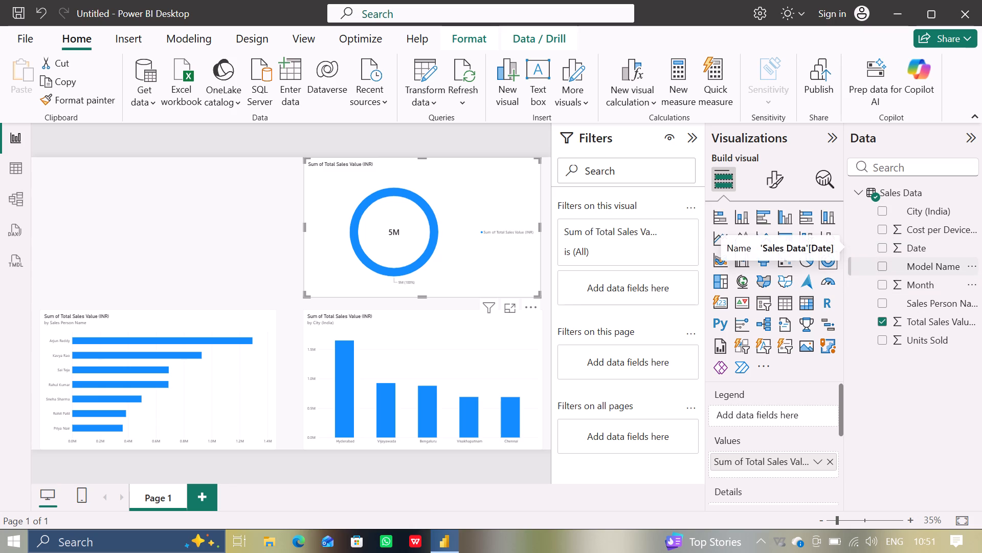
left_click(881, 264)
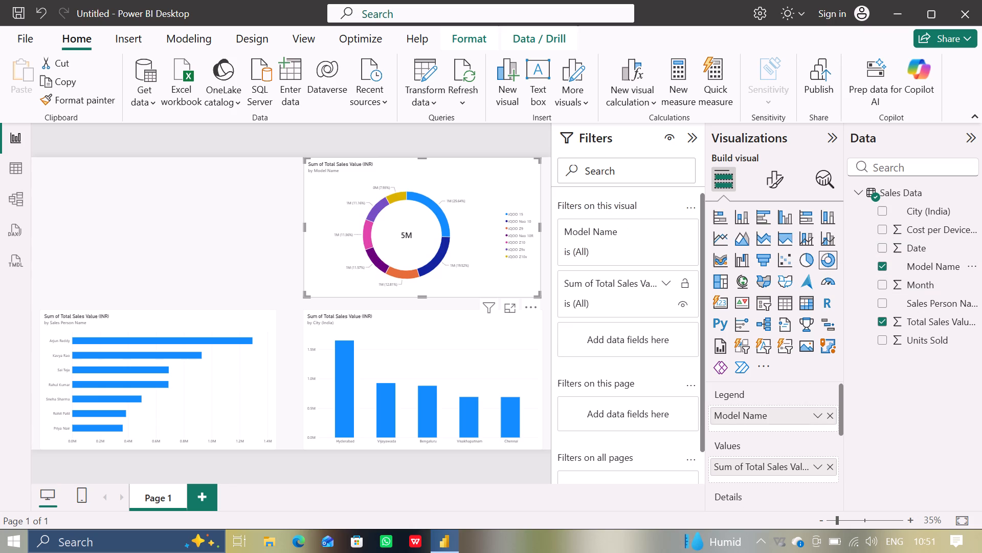
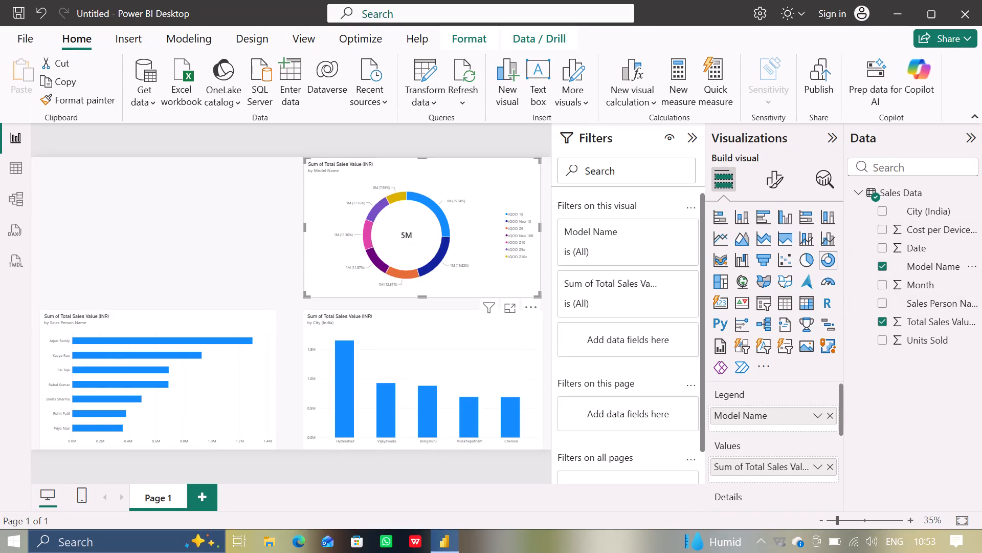
Move Model Name from the donut chart's legend to its details, leaving the legend empty.
scroll(778, 452, "down", 2)
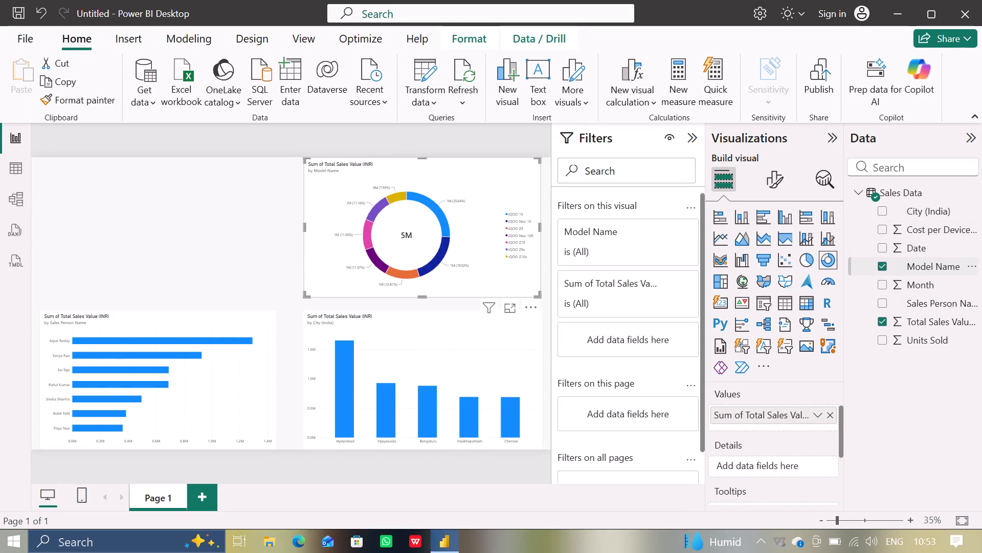
left_click(877, 259)
left_click(884, 268)
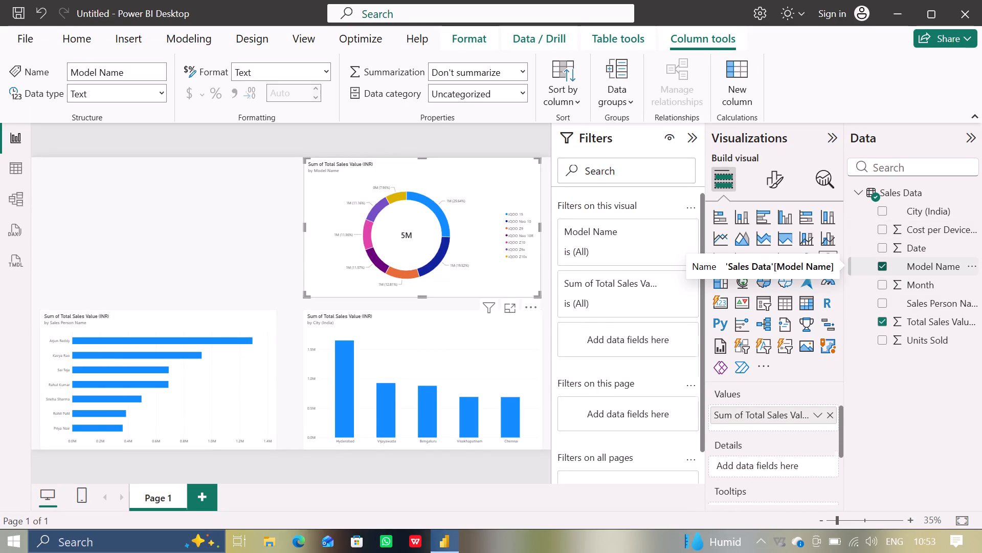
left_click_drag(937, 269, 796, 455)
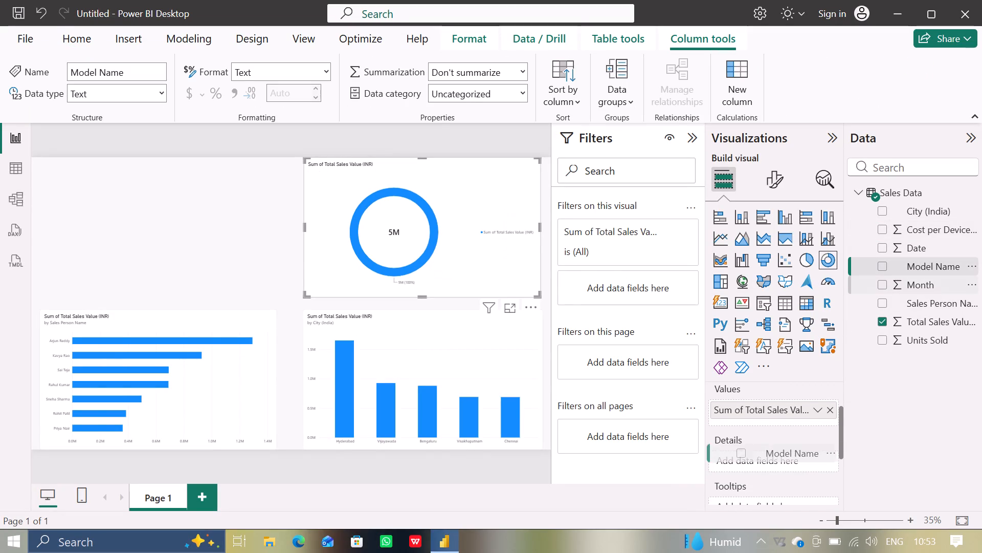
left_click_drag(796, 455, 786, 467)
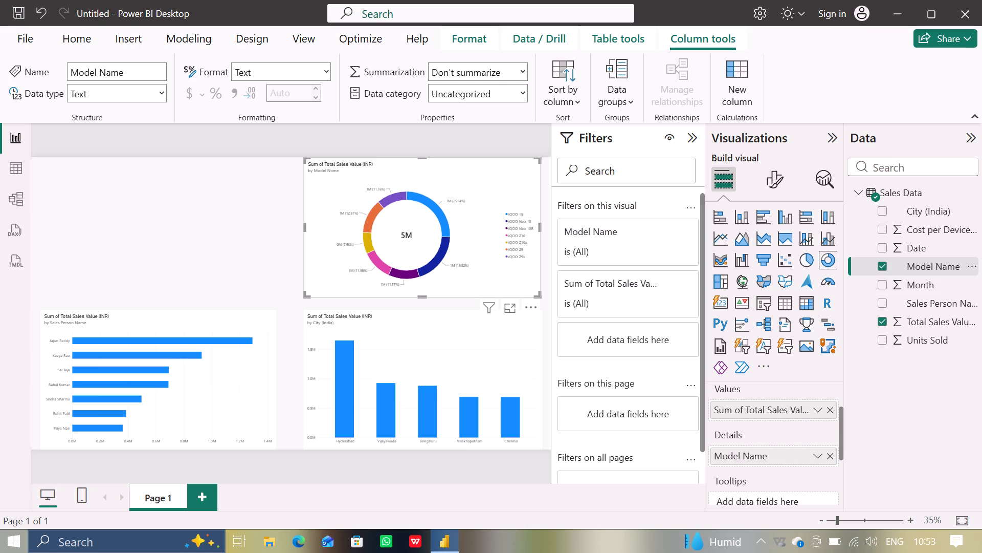
scroll(821, 397, "up", 1)
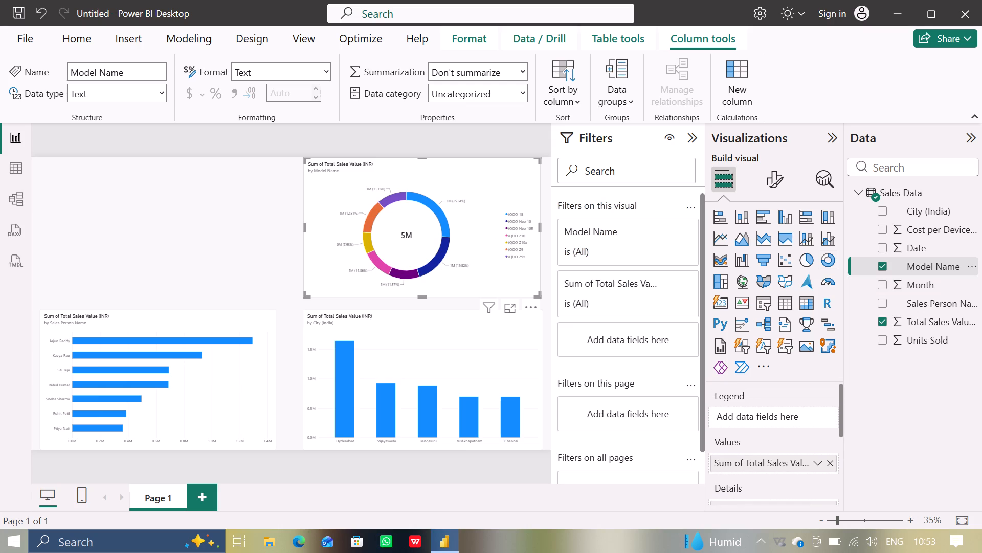
scroll(821, 397, "up", 1)
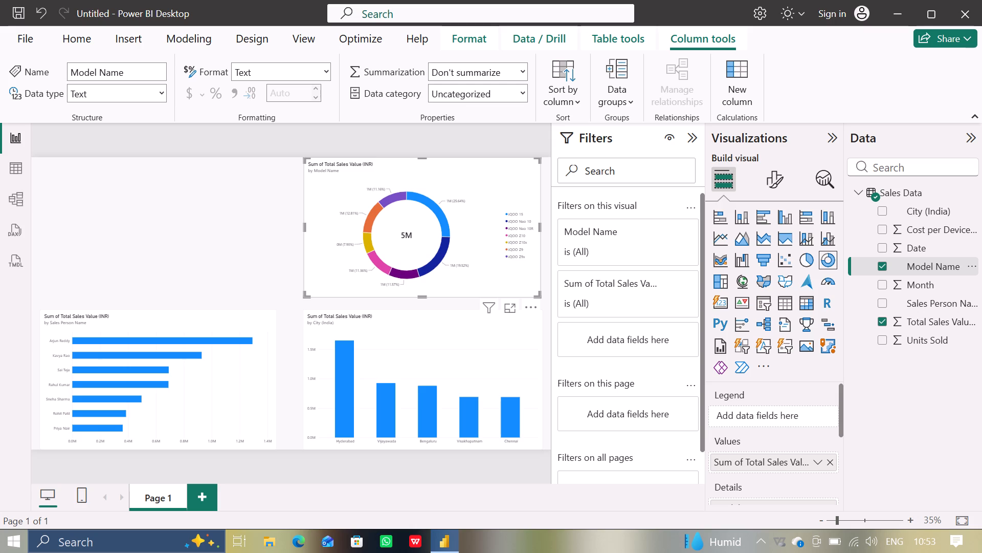
Examine cross-highlighting between the charts for the two longest sales-person bars and each city column from Hyderabad to Chennai, and clear the highlight.
left_click(214, 339)
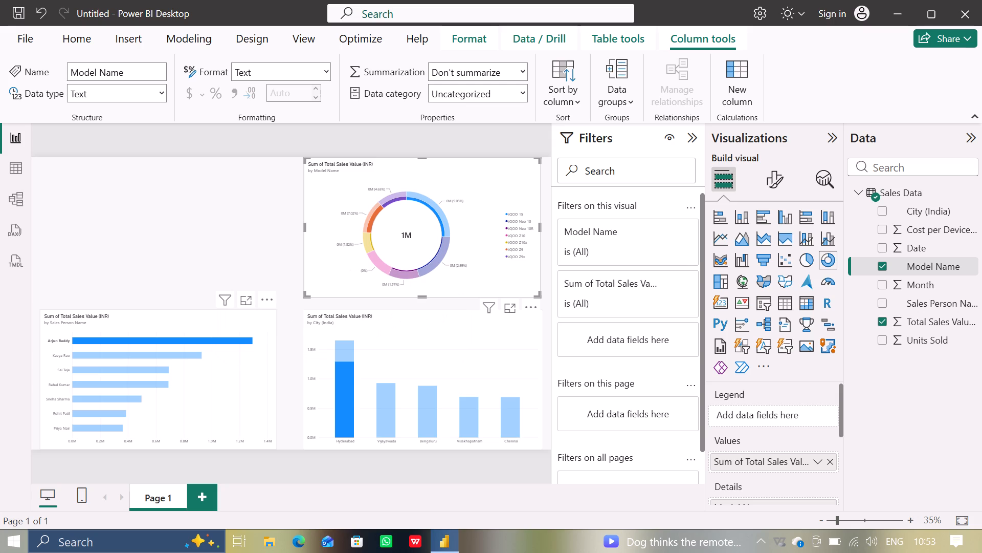
left_click(160, 353)
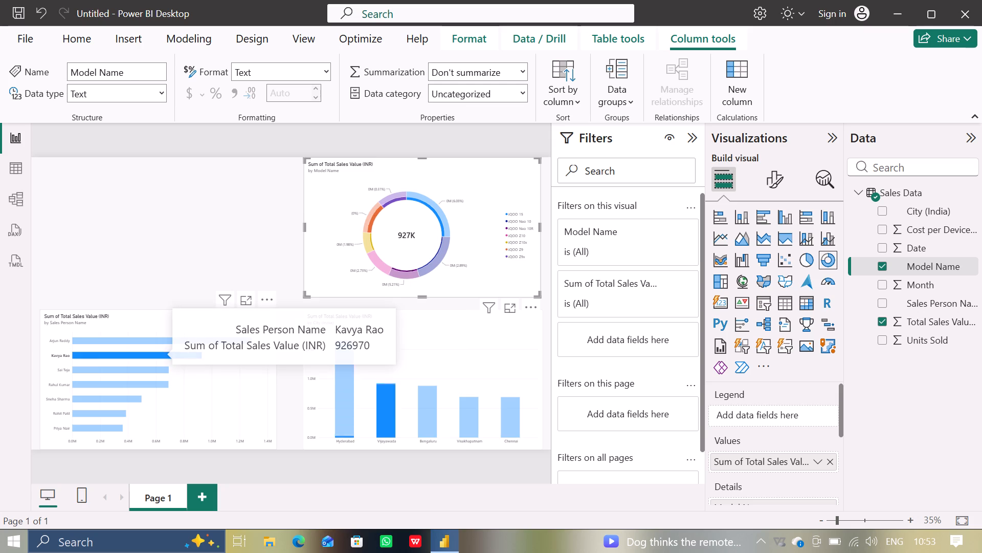
left_click(346, 395)
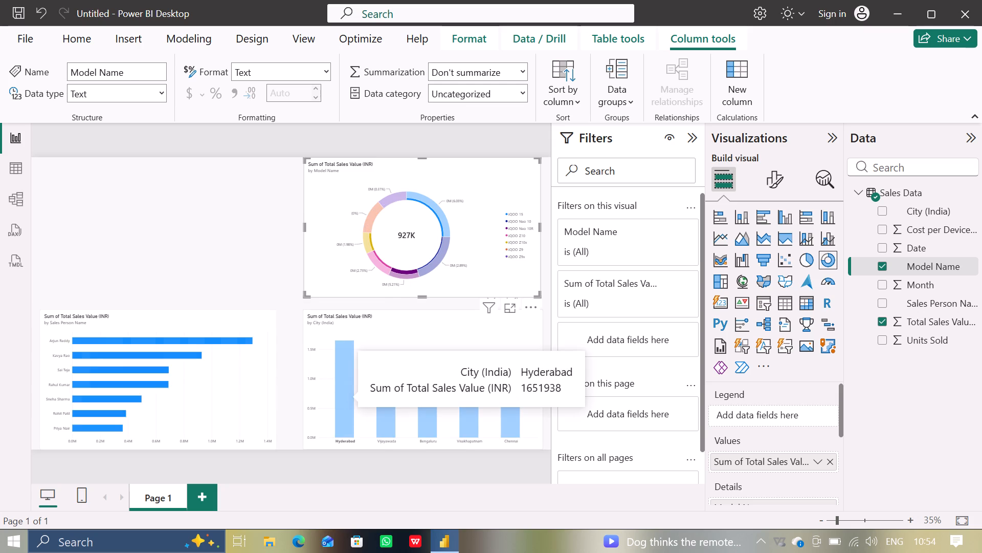
left_click(383, 407)
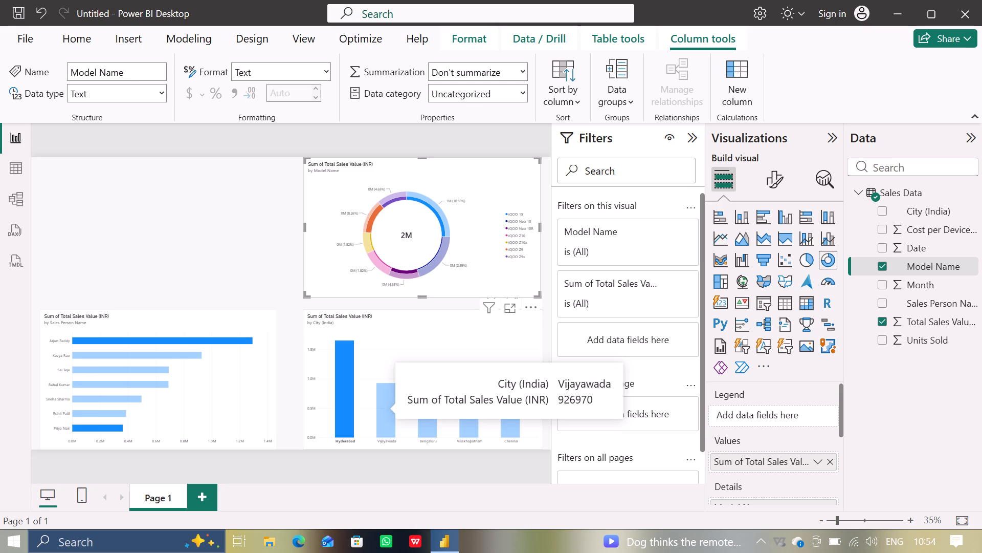
left_click(422, 418)
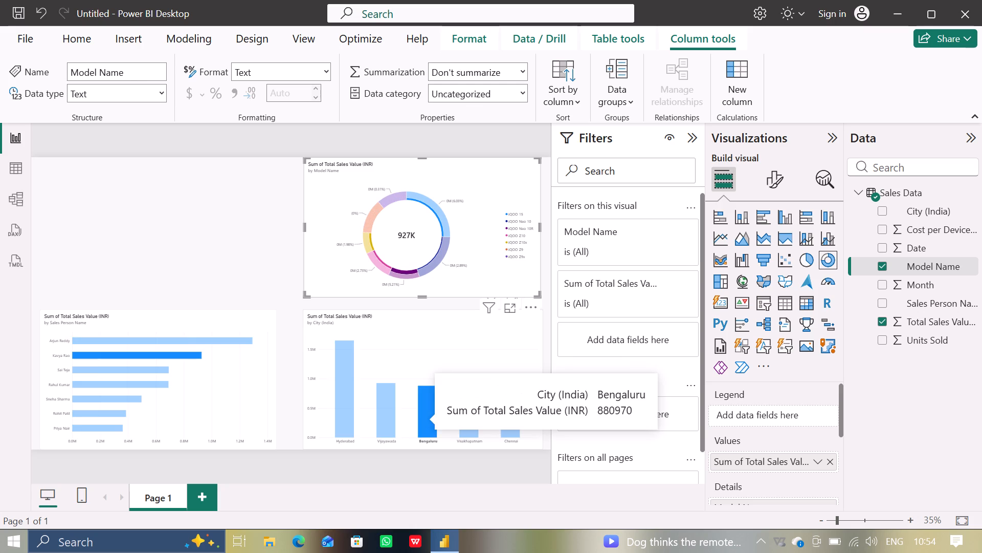
left_click(461, 421)
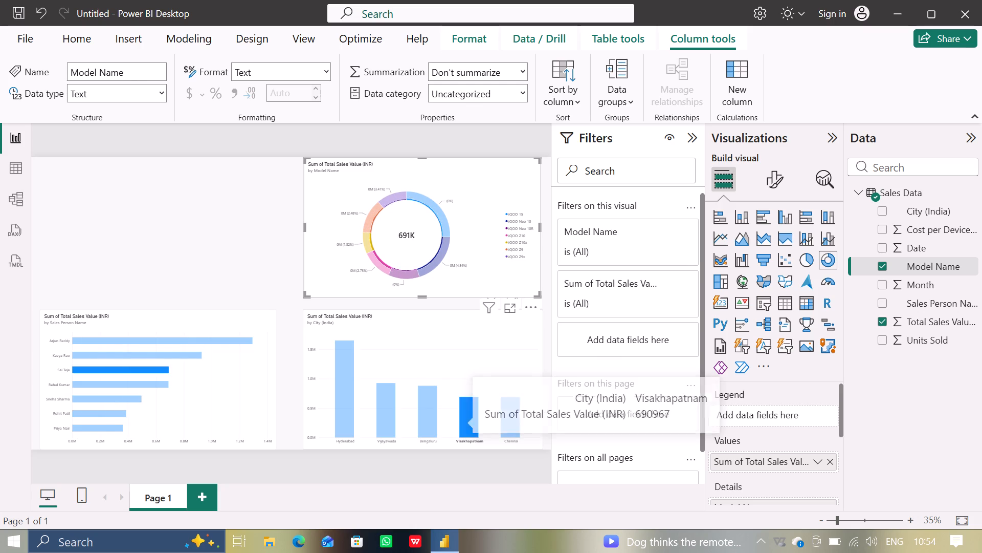
left_click(516, 423)
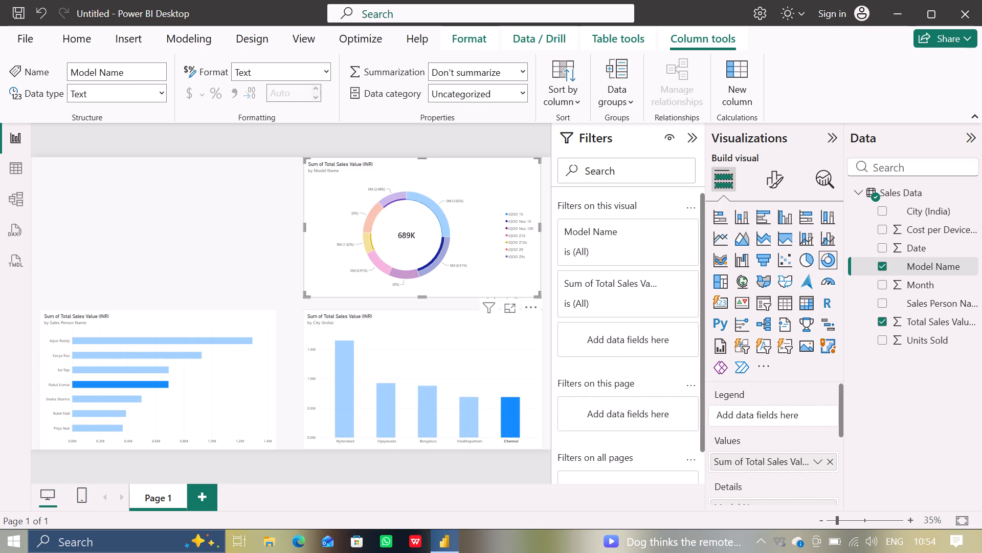
left_click(516, 423)
left_click(505, 427)
left_click(516, 415)
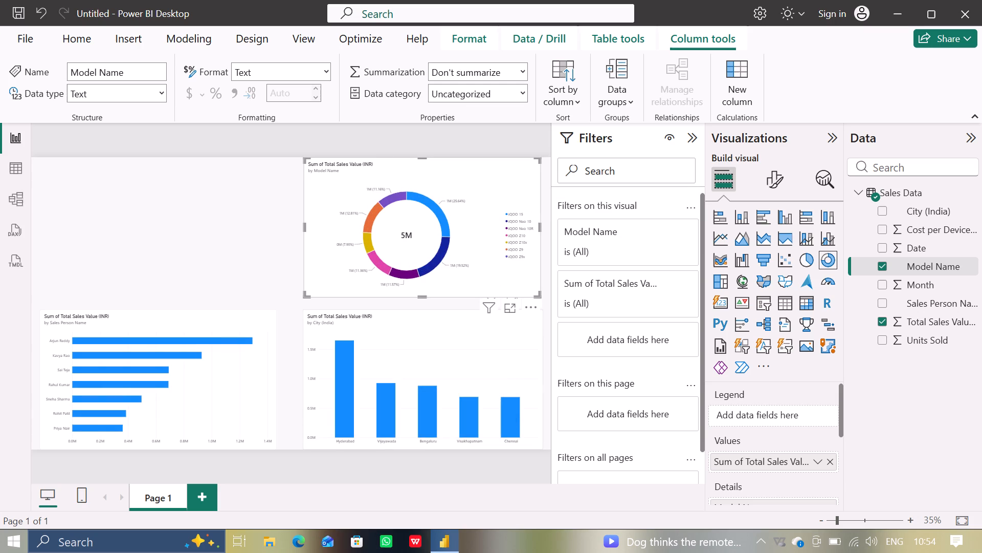
Examine how the sales-person and donut charts respond to Bengaluru, Hyderabad, Vijayawada, Bengaluru again, Visakhapatnam and Chennai, finishing back on Visakhapatnam.
left_click(426, 418)
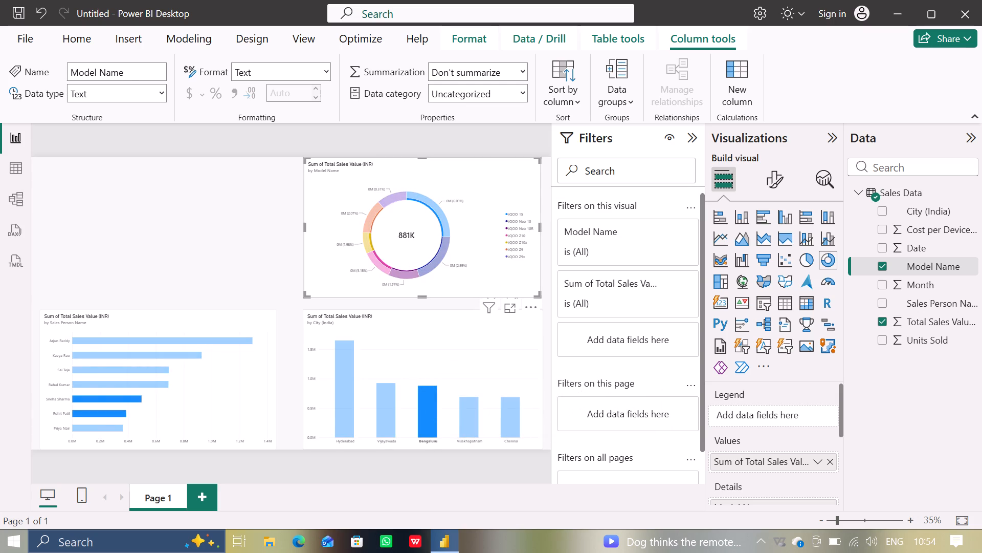
left_click(349, 419)
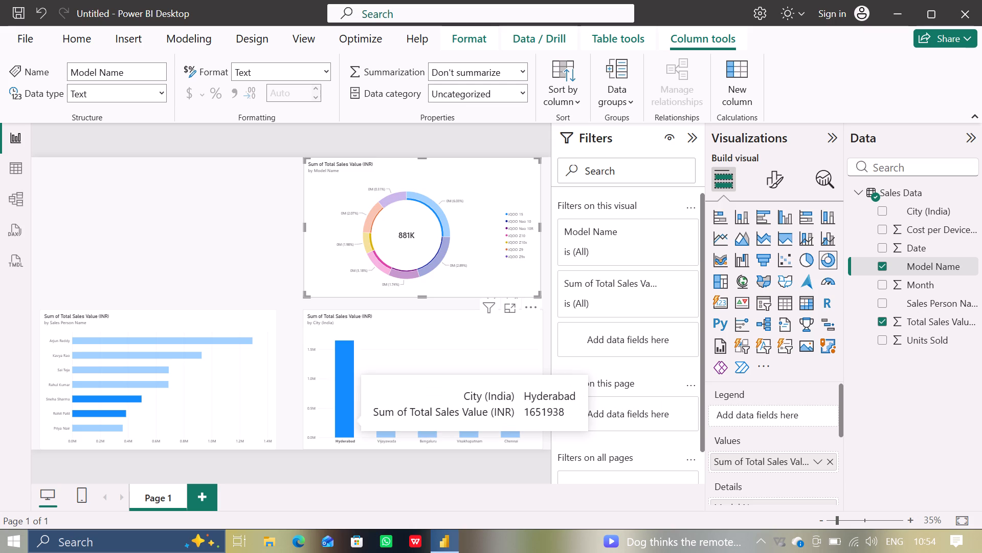
left_click(391, 424)
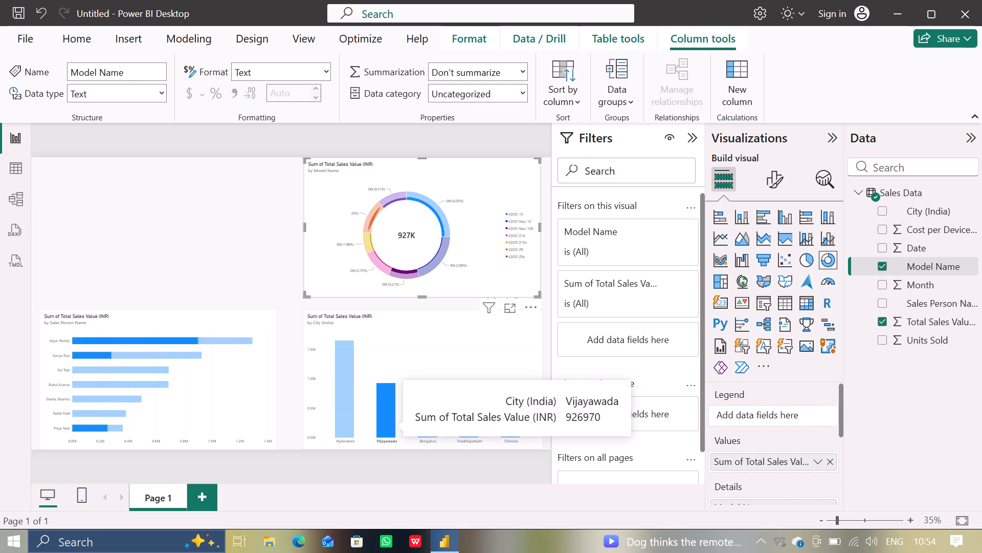
left_click(433, 421)
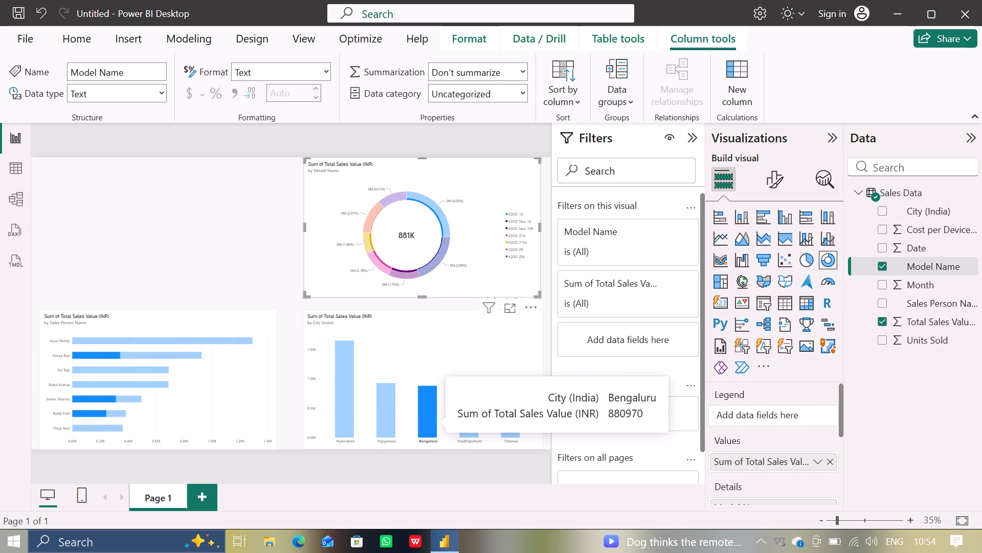
left_click(473, 419)
left_click(511, 419)
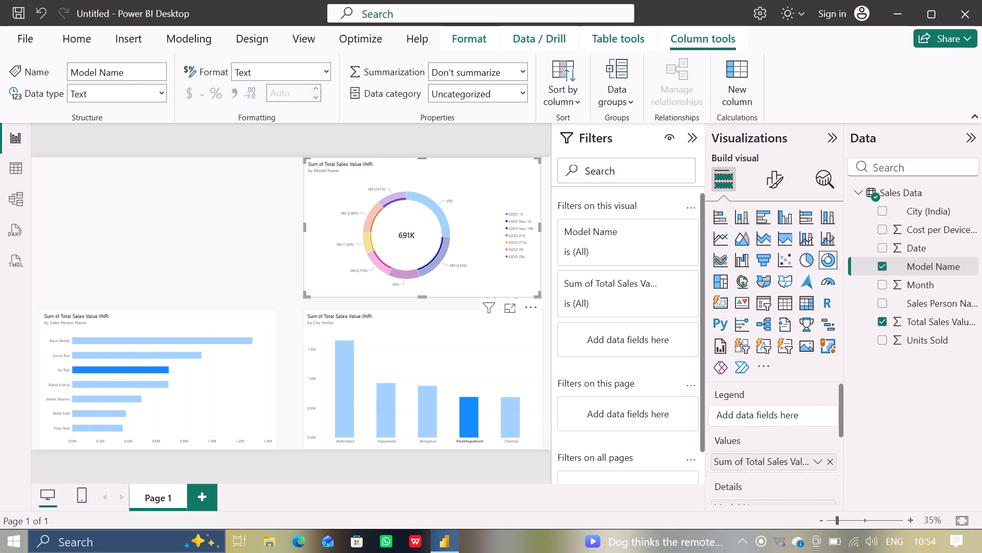
left_click(463, 421)
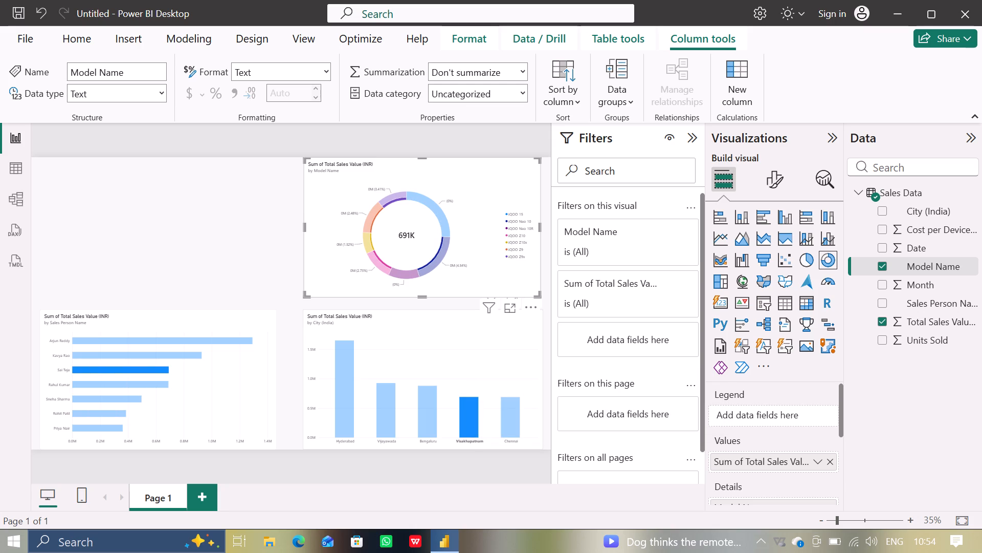
left_click(475, 420)
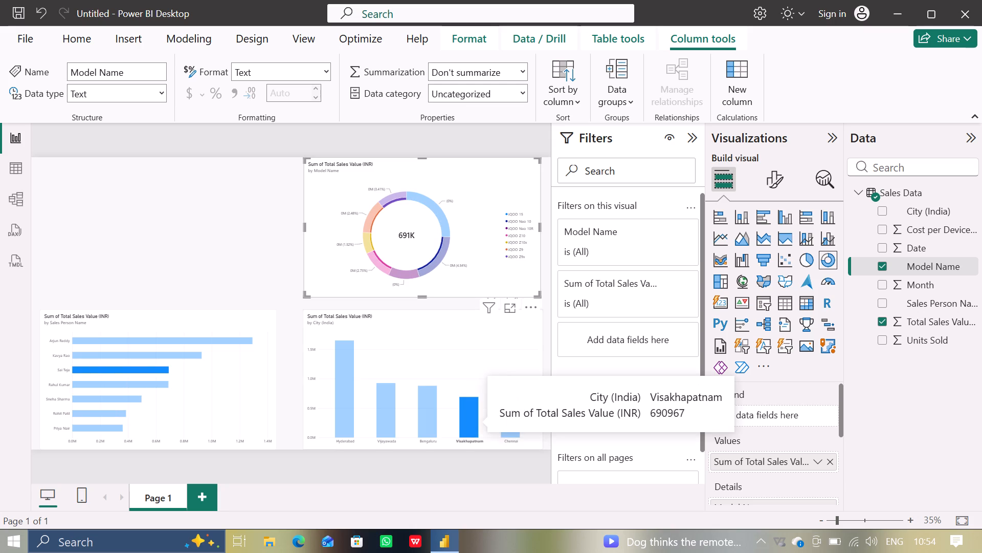
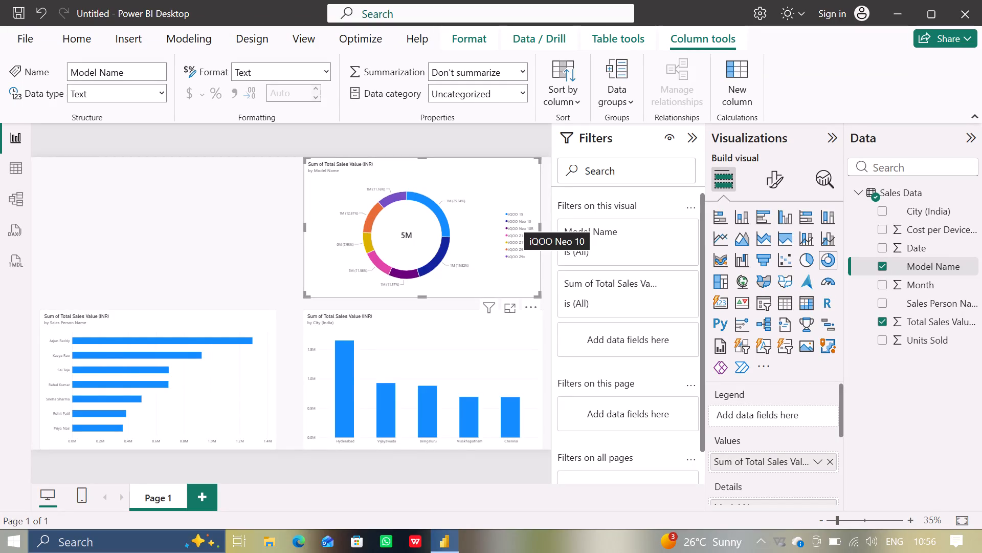
Set the font of the donut chart's detail label values to Segoe UI Bold.
left_click(482, 201)
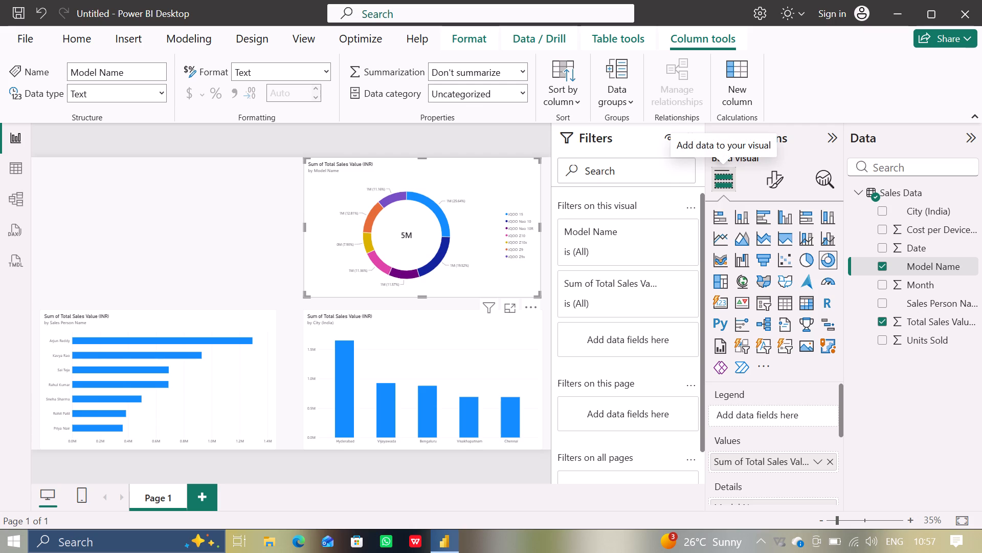
left_click(774, 185)
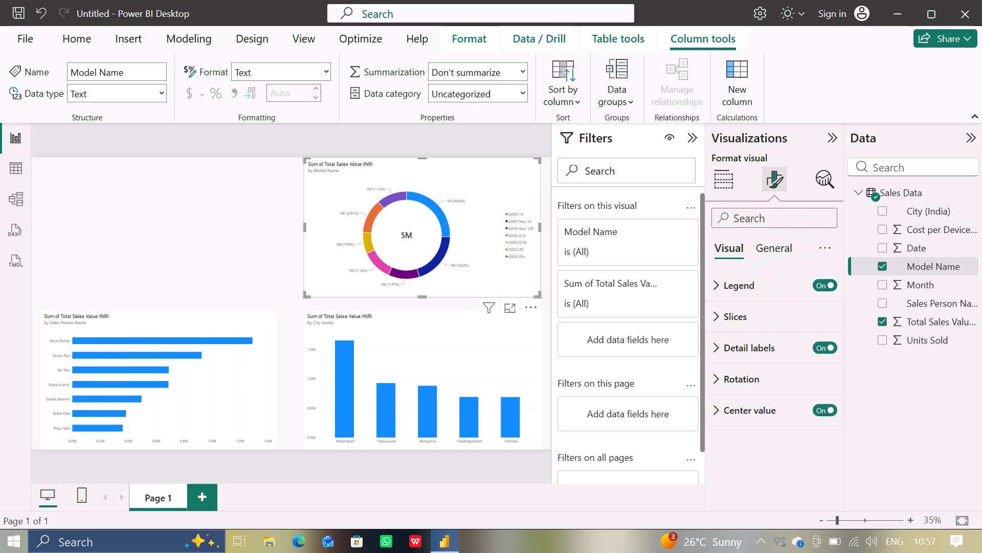
left_click(798, 344)
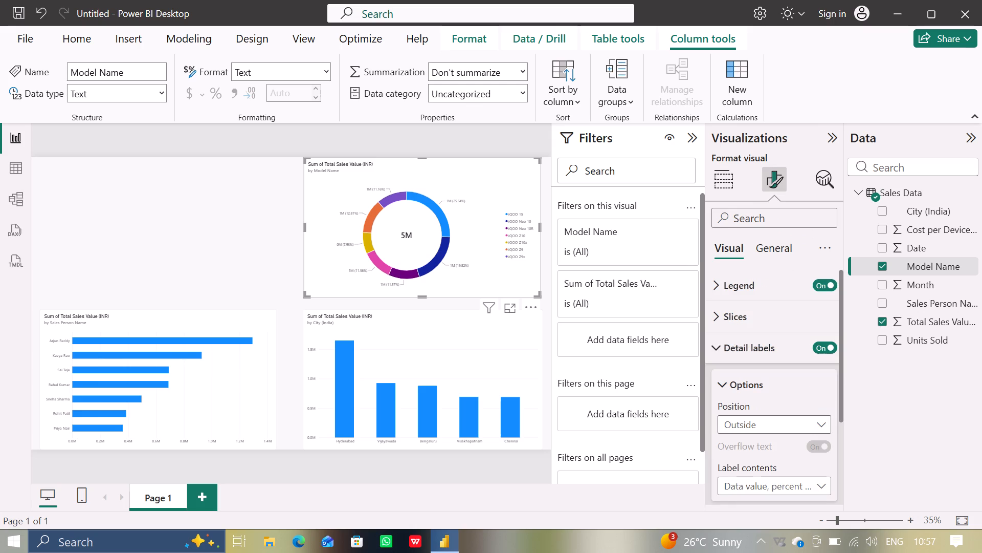
scroll(795, 426, "down", 4)
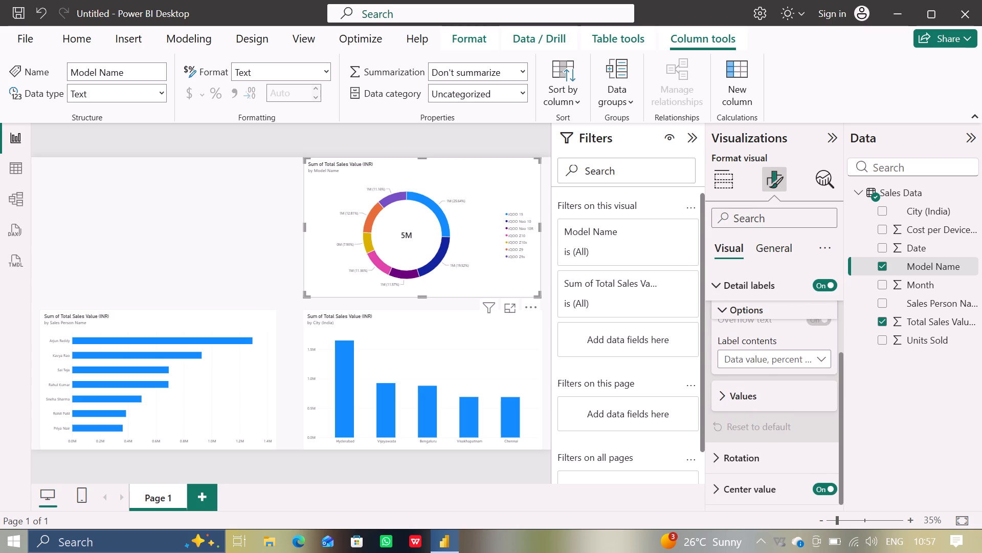
left_click(752, 398)
scroll(752, 398, "down", 1)
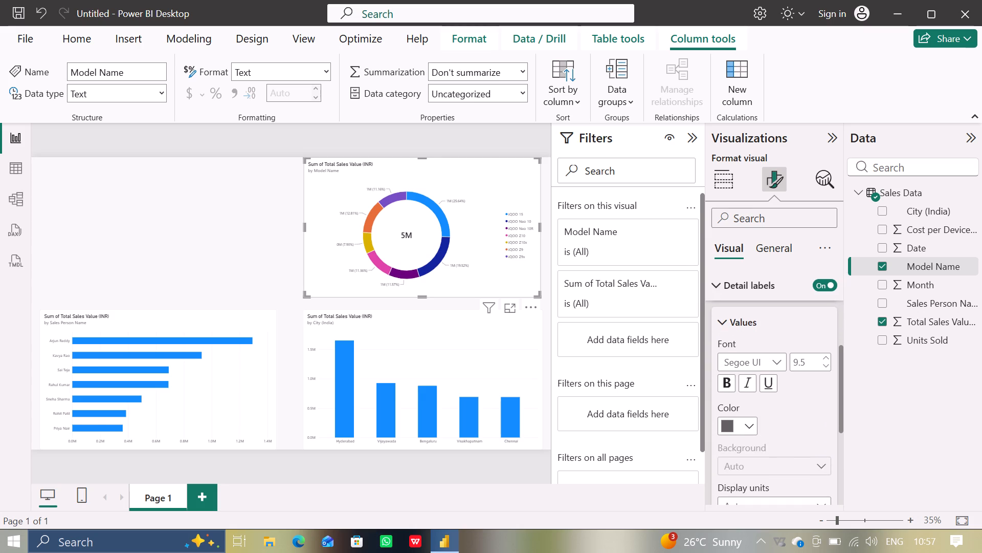
scroll(752, 398, "down", 2)
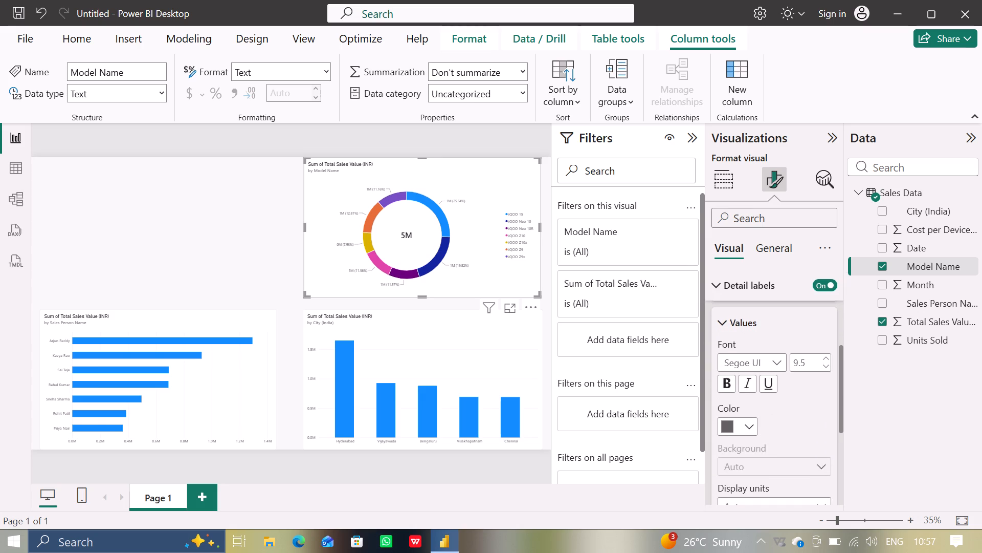
scroll(752, 398, "down", 2)
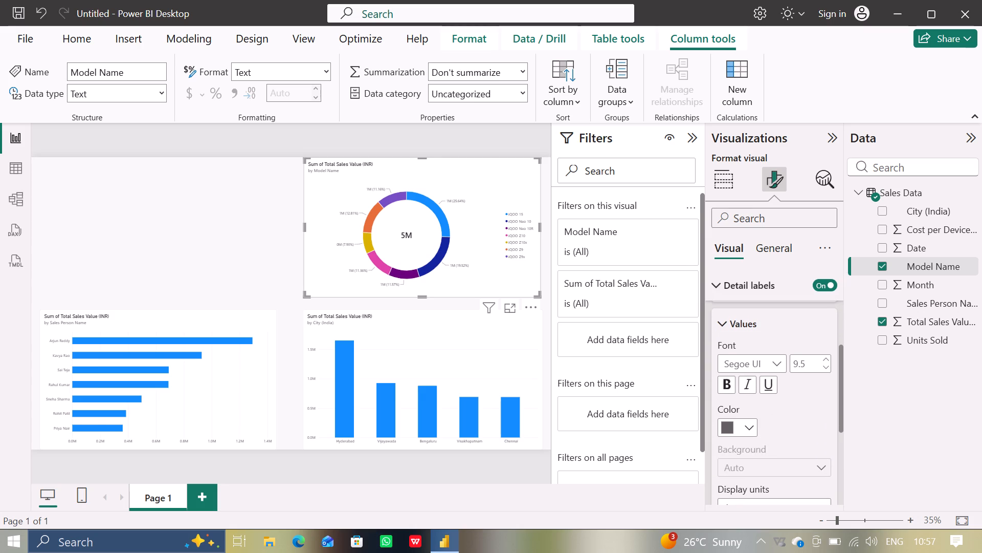
scroll(752, 398, "down", 1)
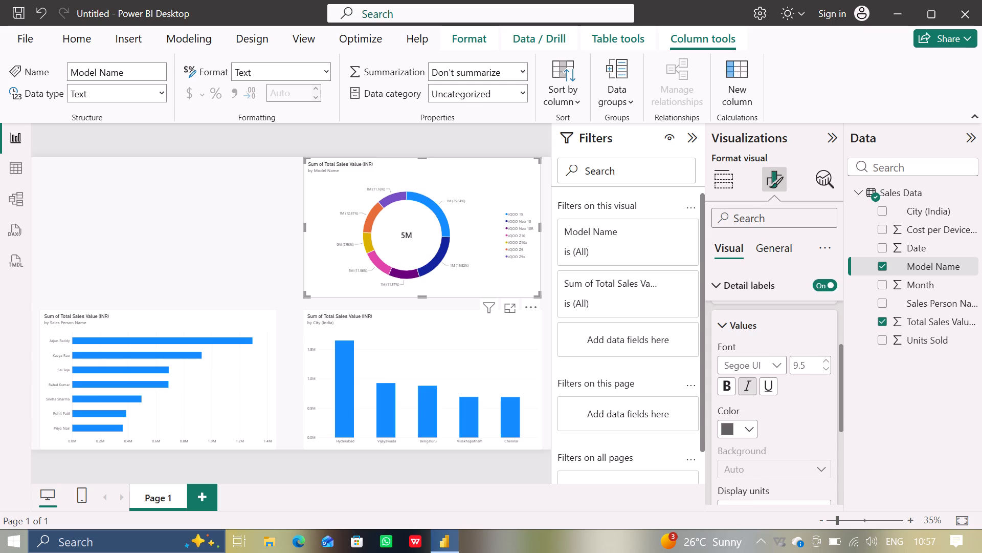
left_click(776, 366)
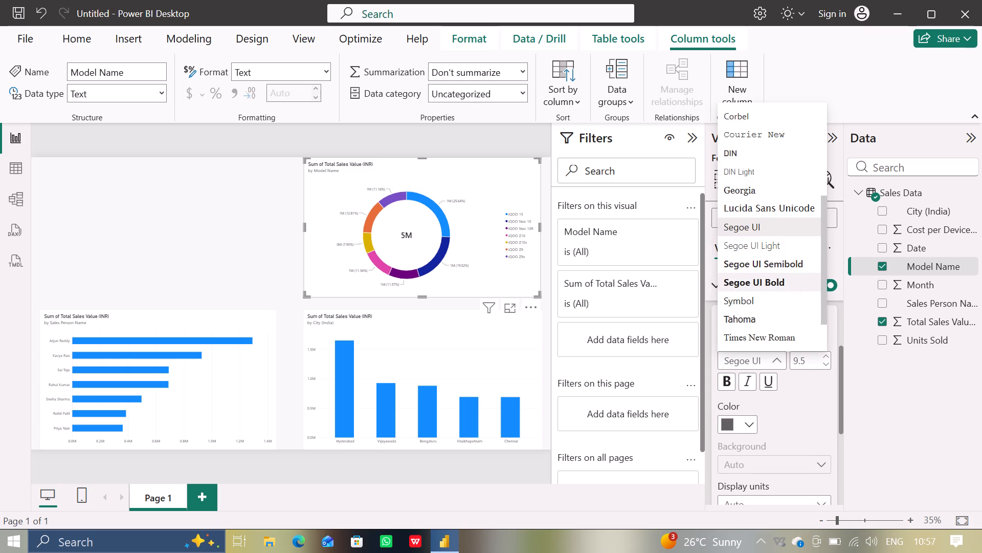
left_click(749, 283)
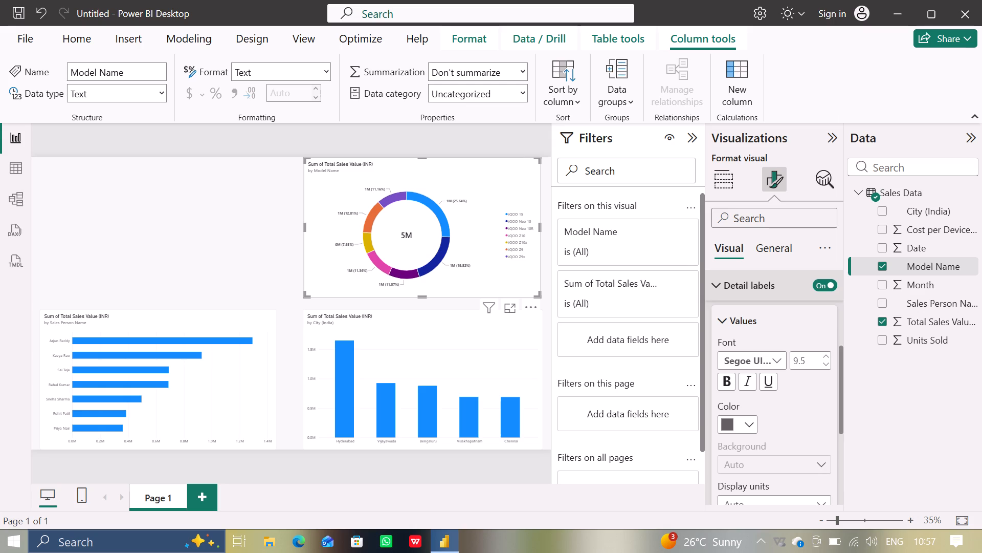
Increase the text size of the donut chart's detail label values to 15.
left_click(763, 359)
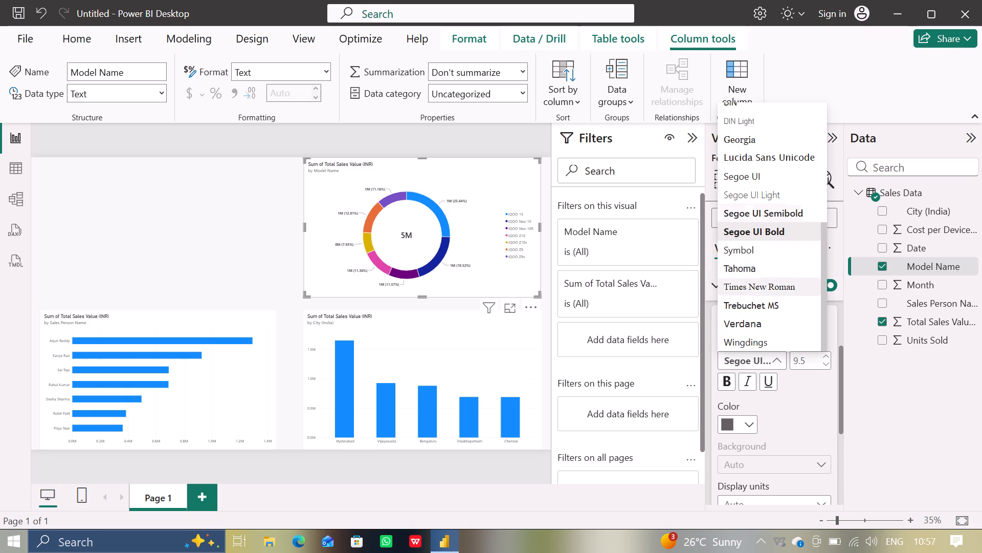
left_click(800, 385)
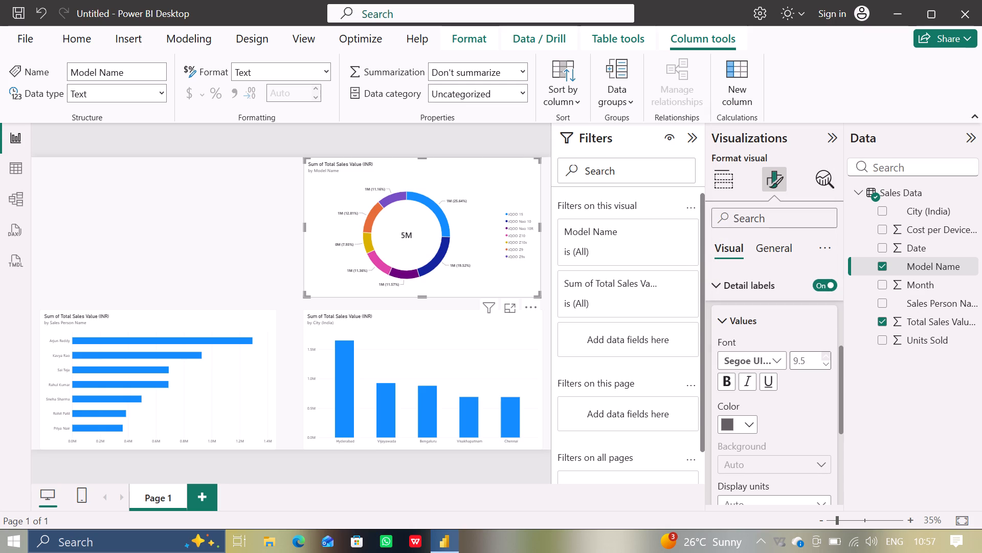
left_click(829, 354)
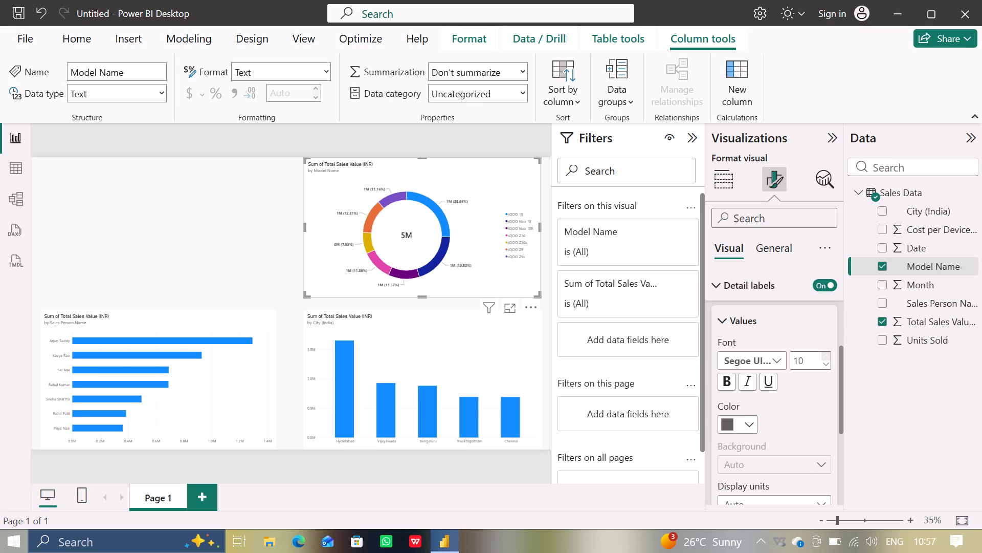
left_click(829, 354)
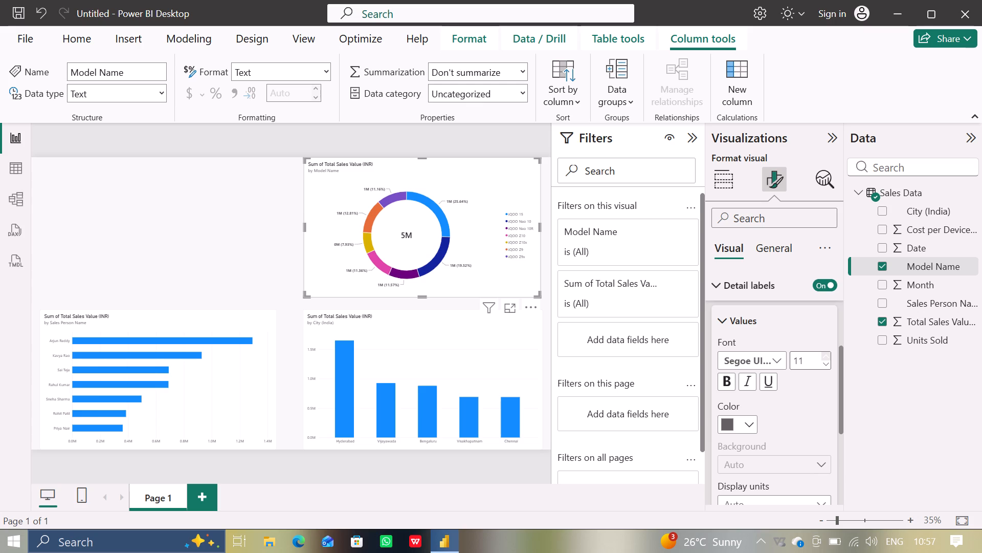
left_click(829, 354)
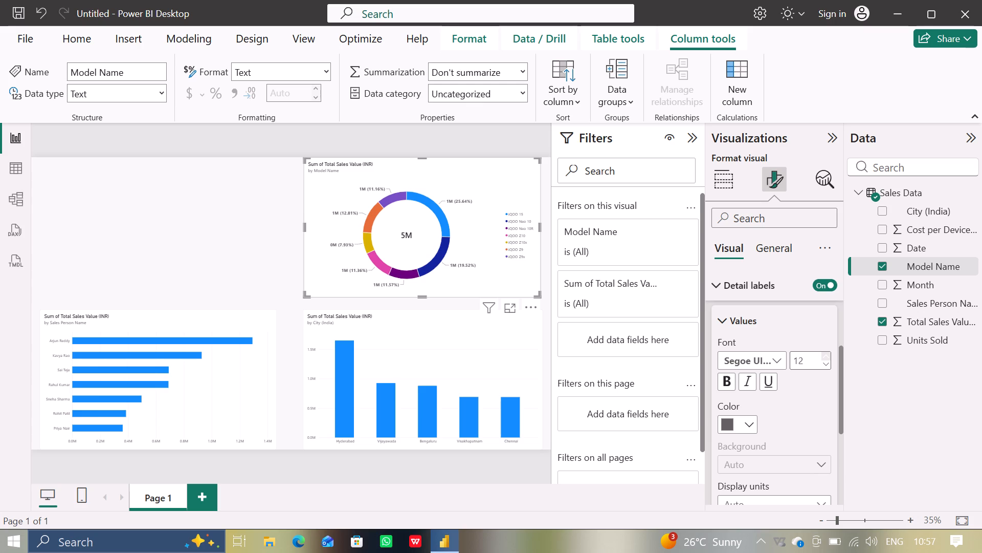
left_click(829, 354)
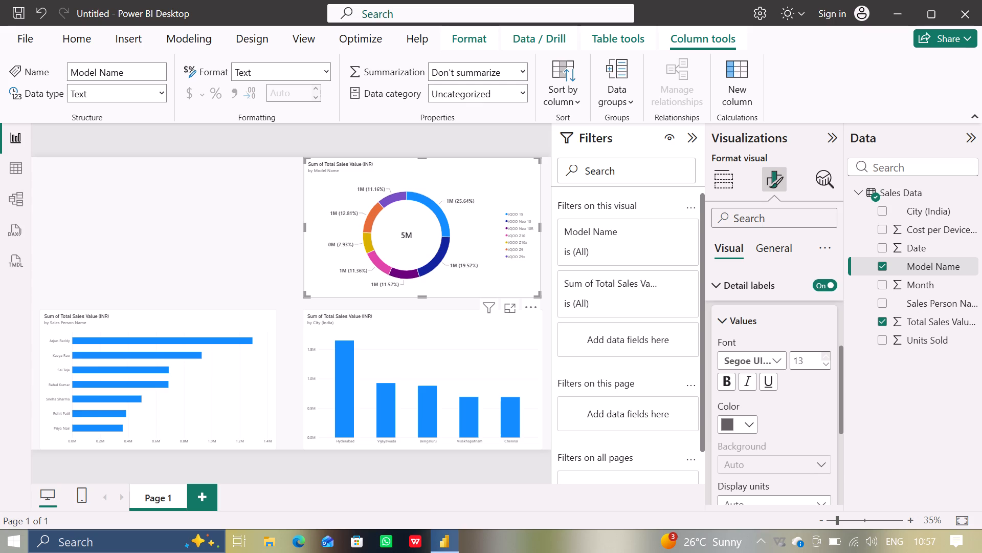
left_click(829, 354)
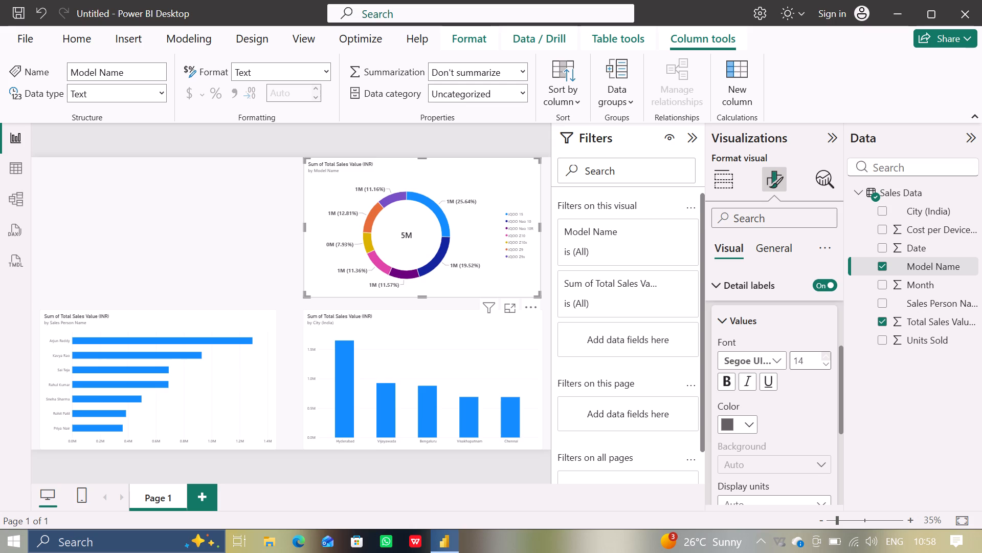
left_click(829, 354)
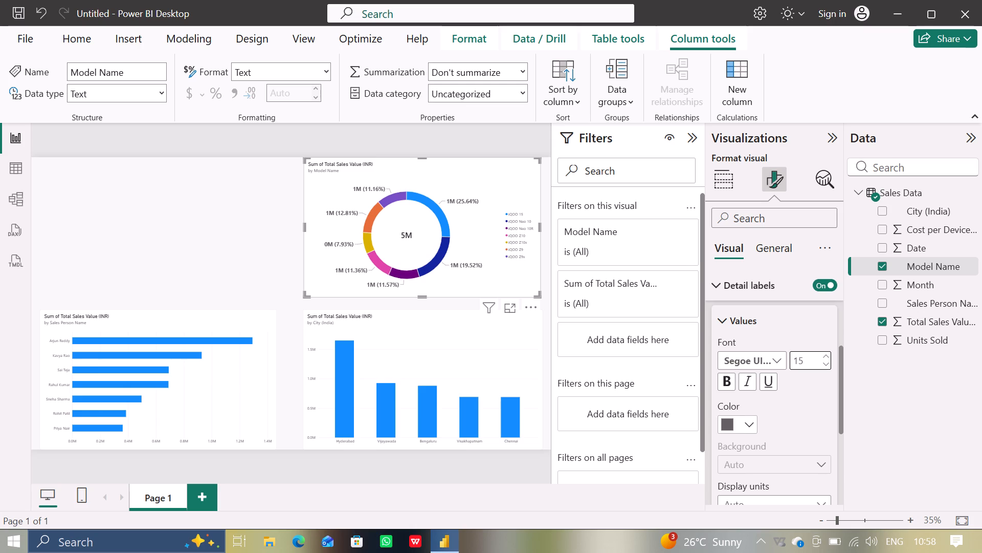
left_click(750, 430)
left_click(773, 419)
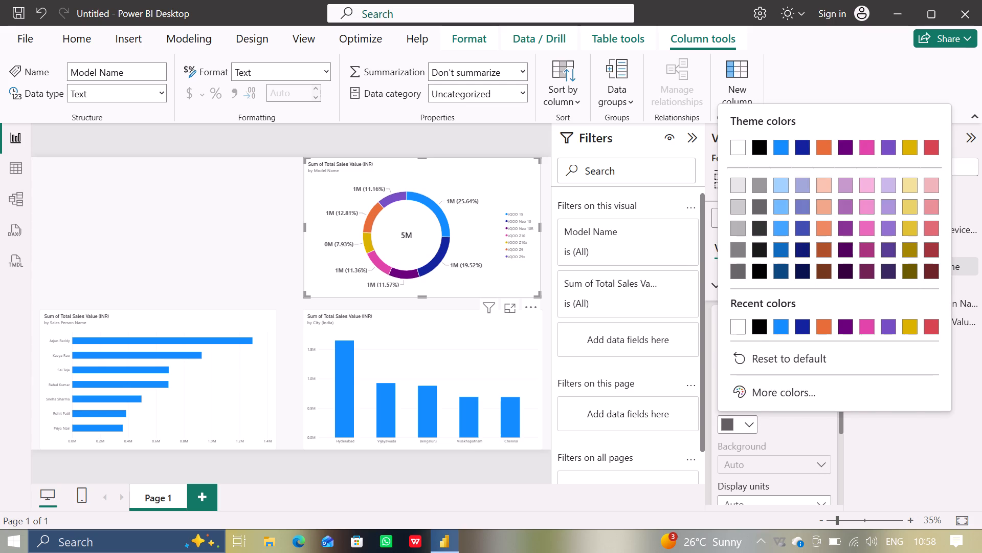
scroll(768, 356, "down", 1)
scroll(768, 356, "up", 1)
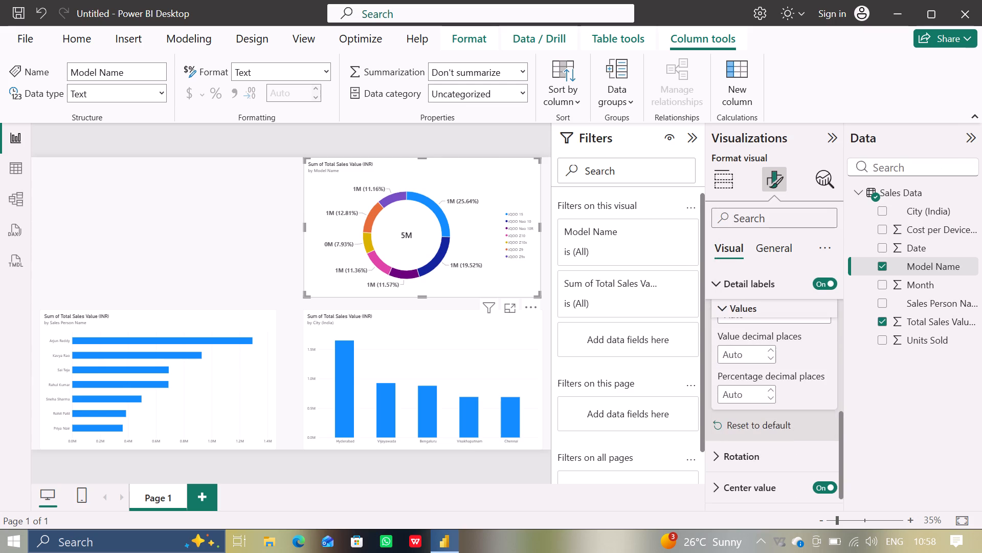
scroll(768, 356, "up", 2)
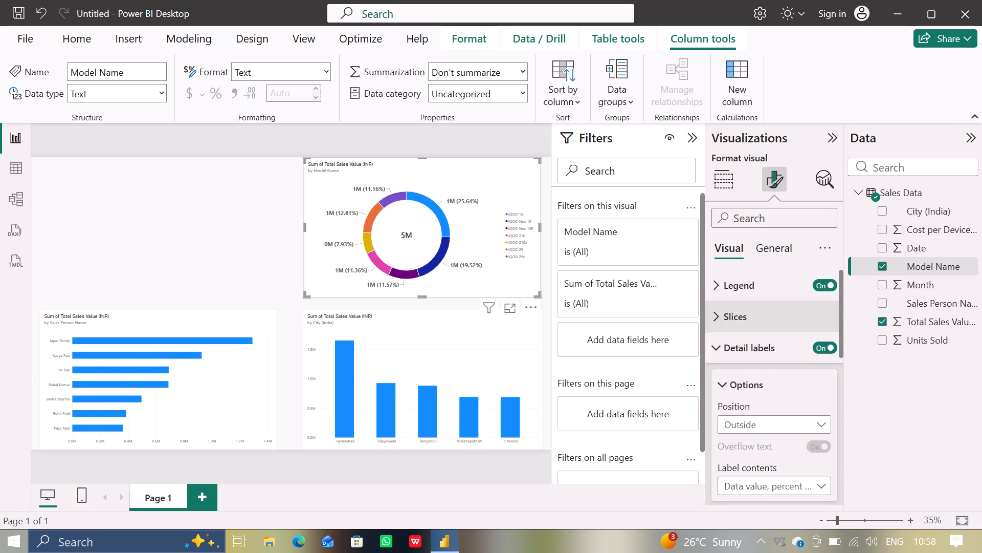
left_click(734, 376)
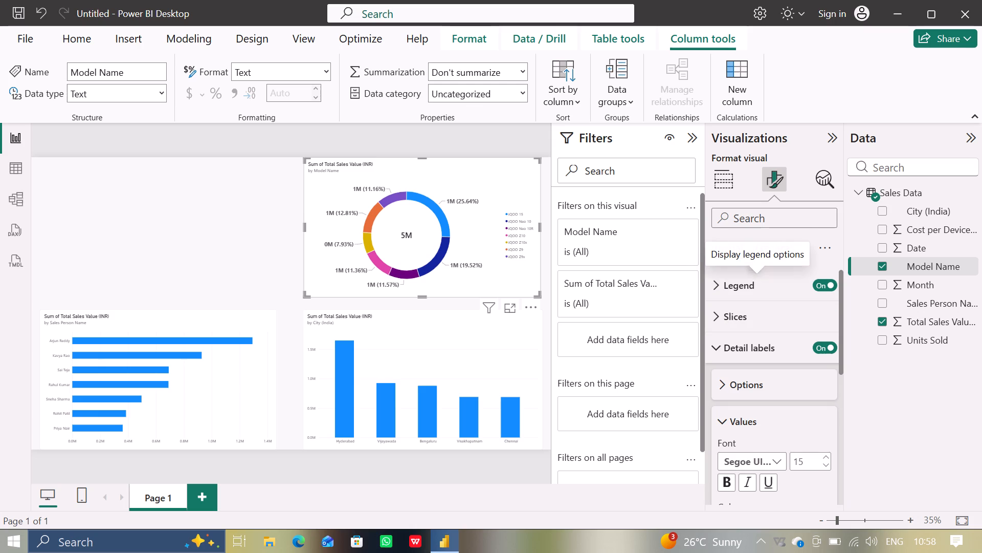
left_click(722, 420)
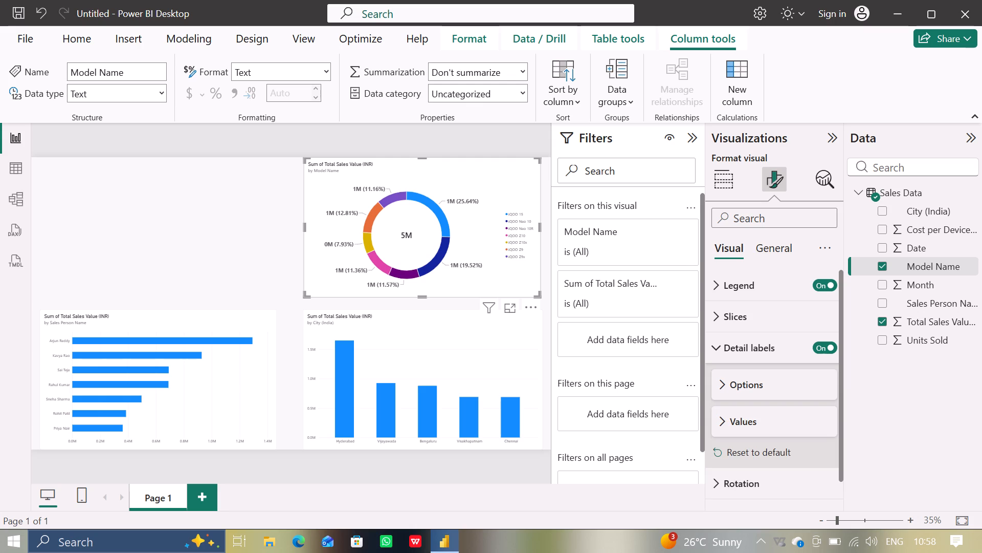
Set the donut chart's legend text size to 13, keeping the legend position at Center right.
left_click(718, 288)
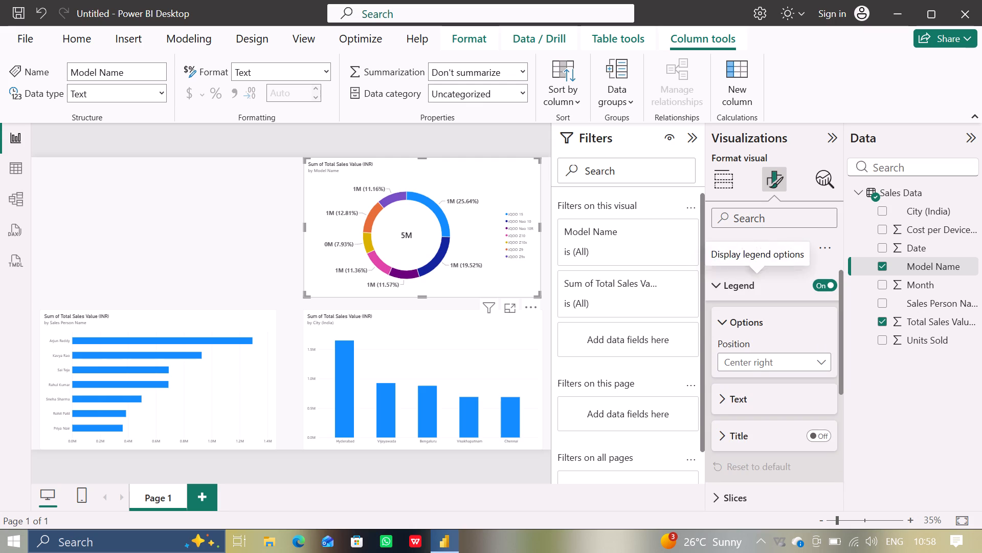
scroll(785, 407, "down", 1)
left_click(816, 343)
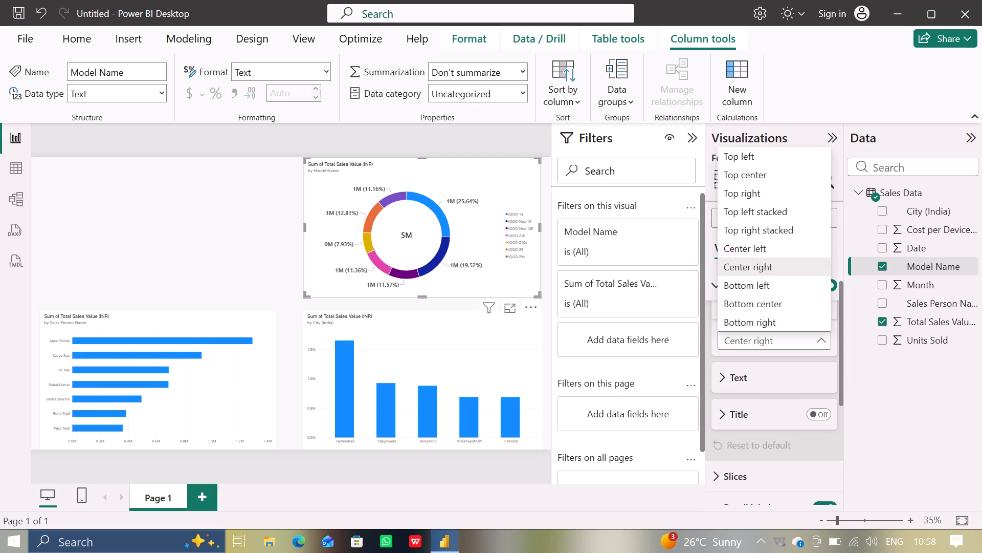
left_click(712, 284)
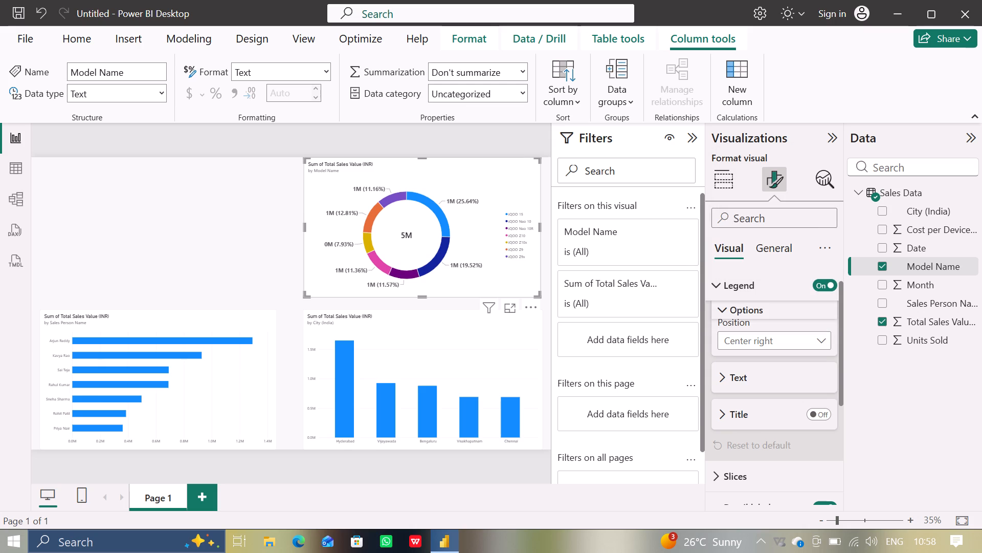
scroll(743, 311, "up", 2)
left_click(749, 411)
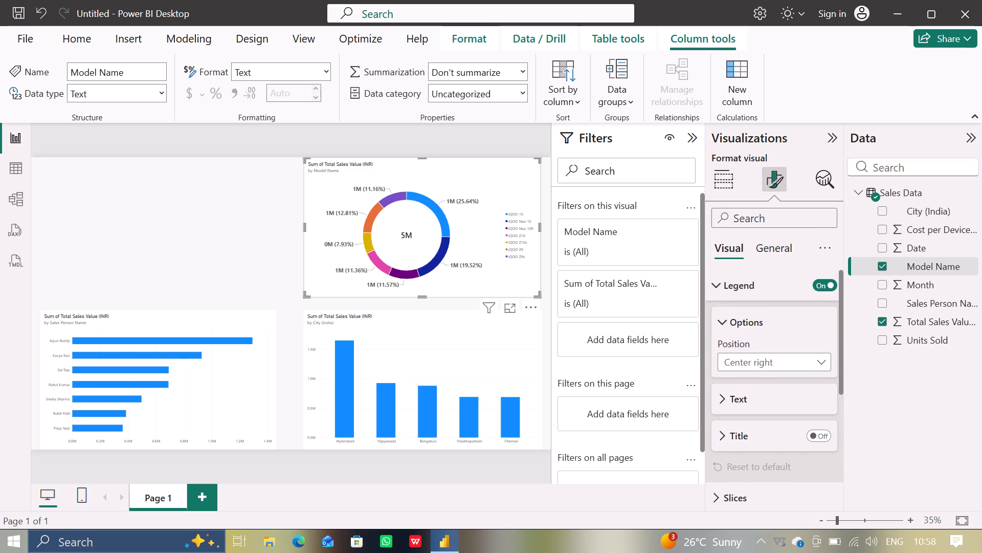
left_click(736, 406)
scroll(808, 415, "down", 1)
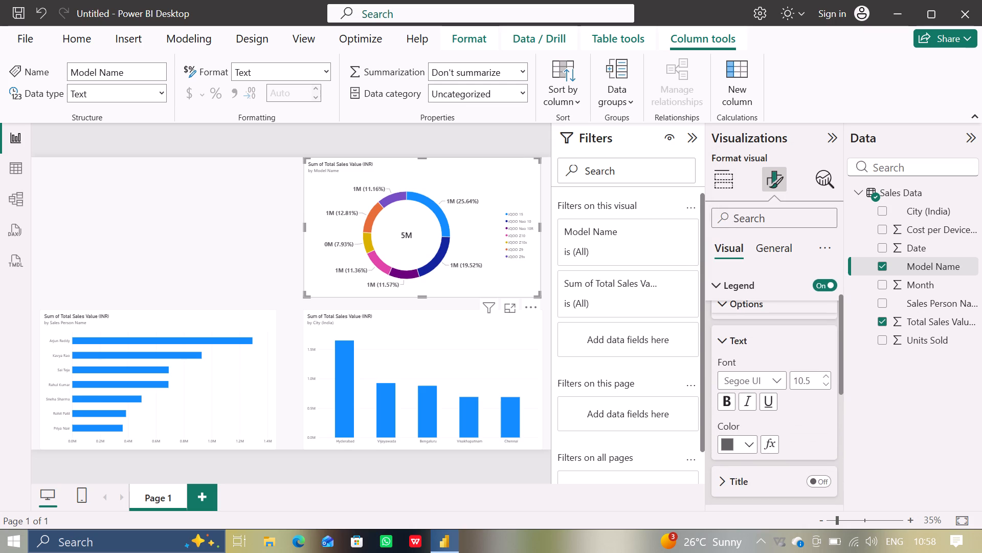
triple_click(829, 372)
left_click(829, 372)
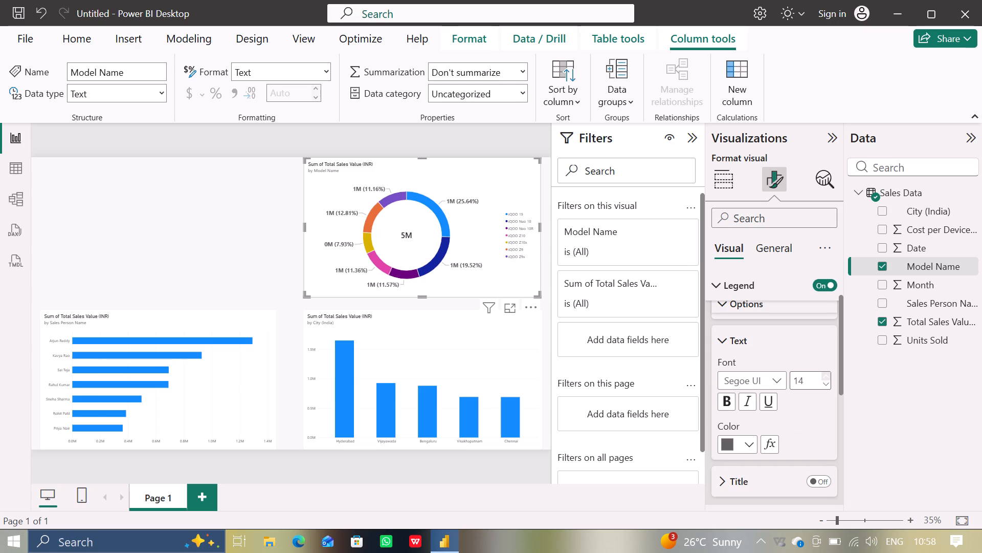
triple_click(829, 372)
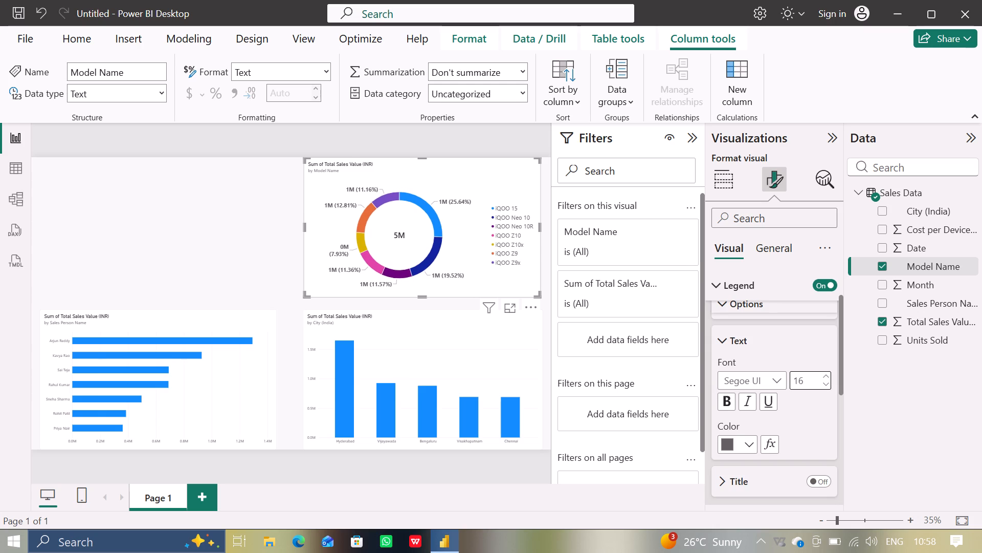
triple_click(826, 386)
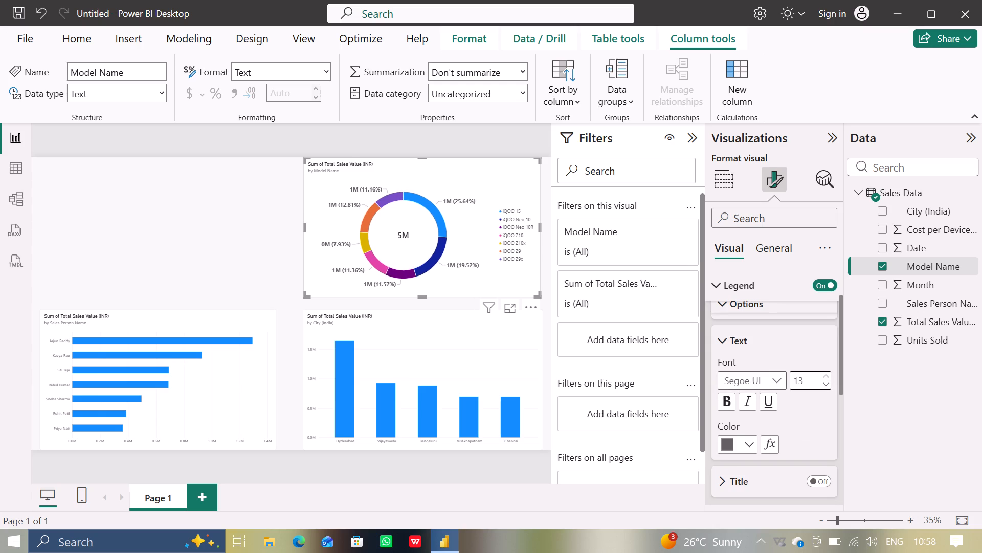
Set the donut chart's legend text font to Segoe UI Bold and collapse the legend settings.
left_click(778, 383)
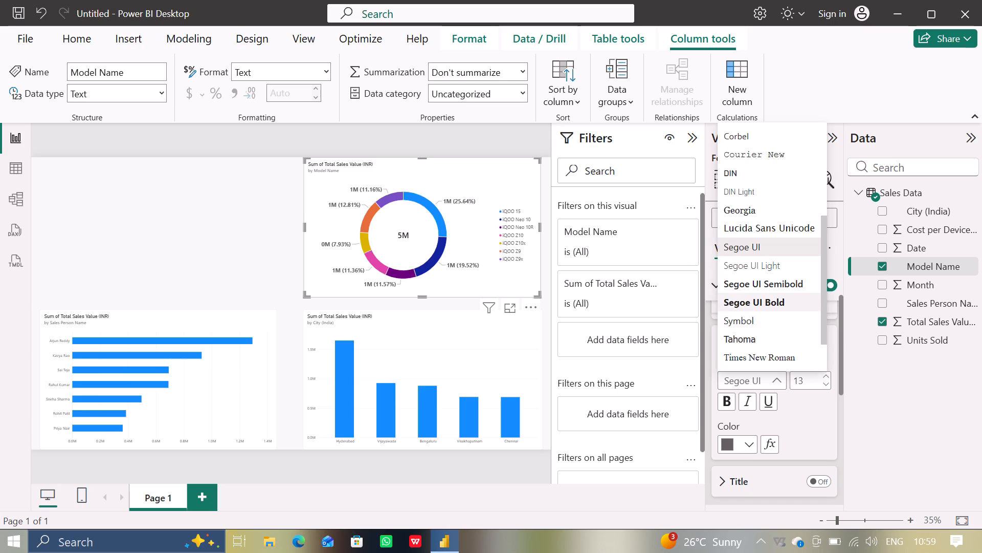
left_click(761, 301)
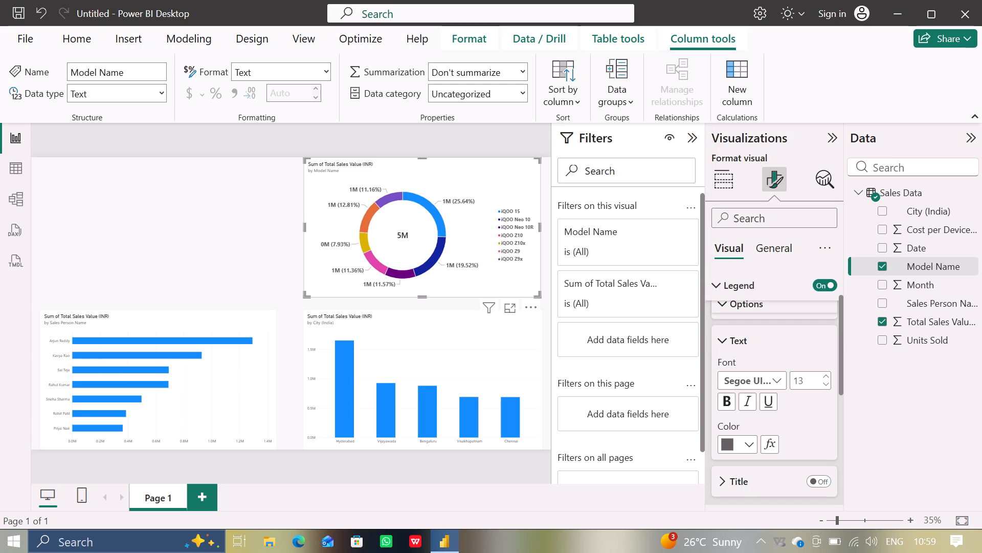
left_click(723, 286)
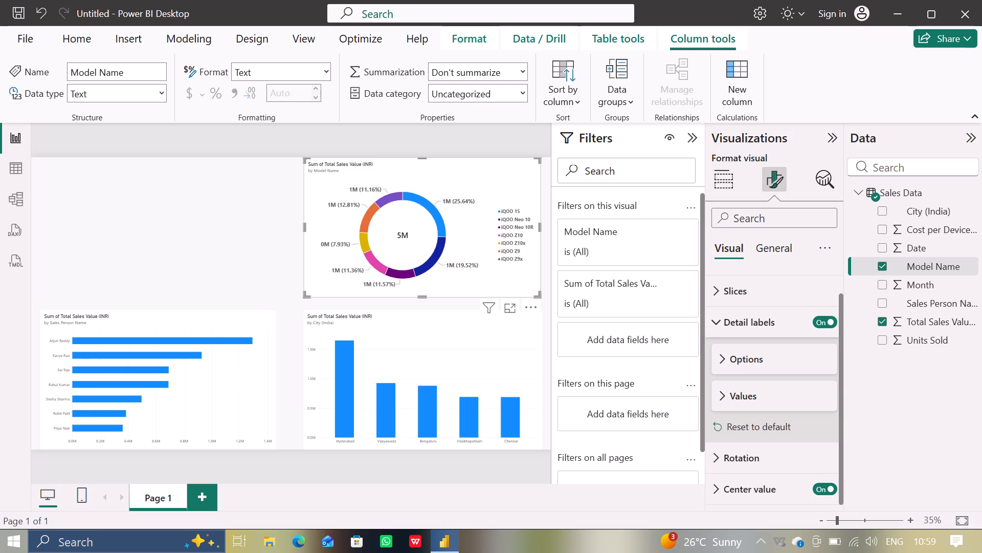
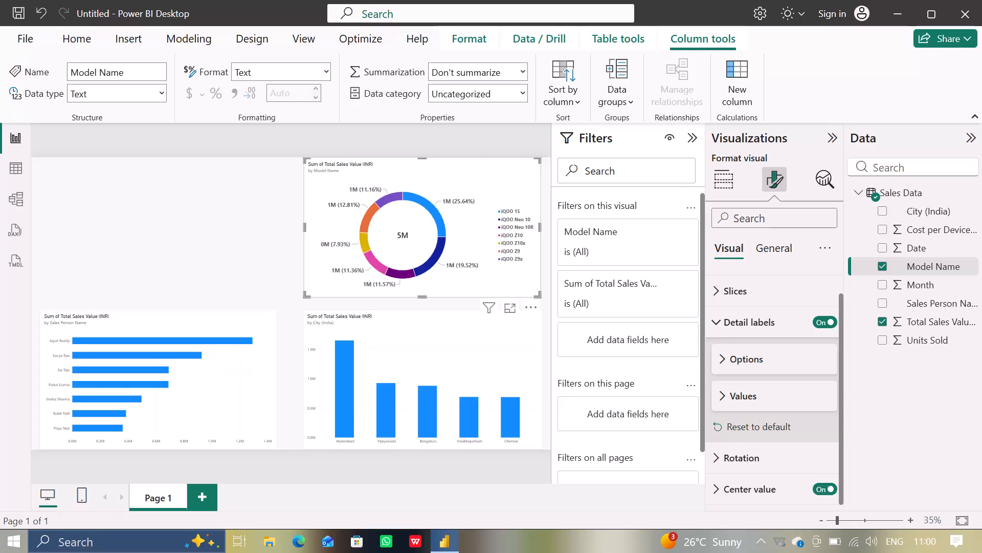
Set the donut chart's legend text size to 14 and collapse the legend settings.
left_click(502, 381)
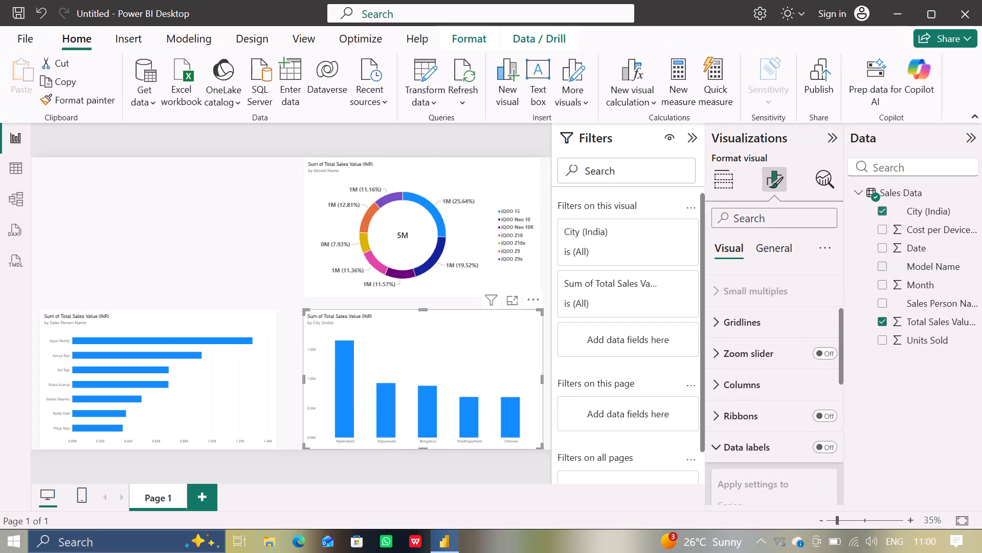
left_click(475, 231)
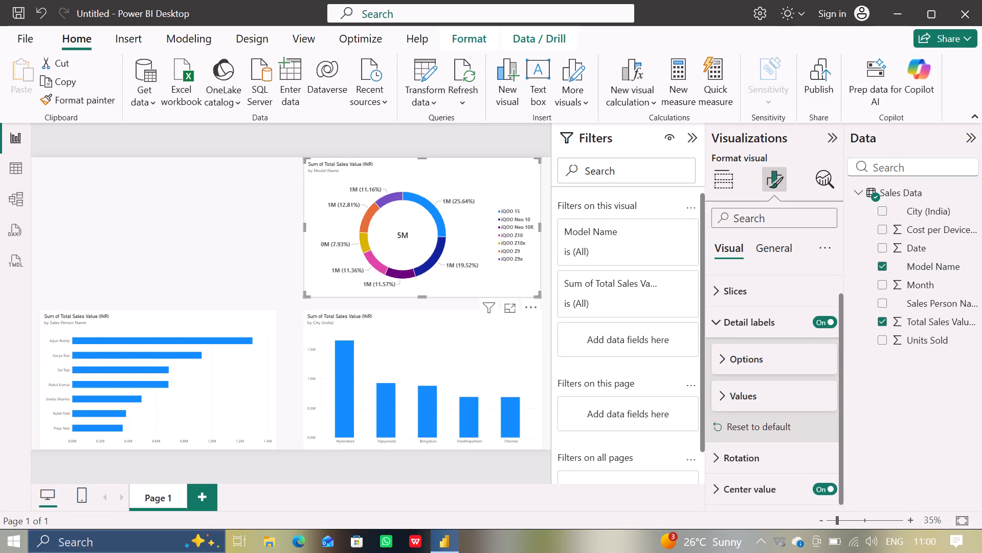
scroll(740, 299, "up", 4)
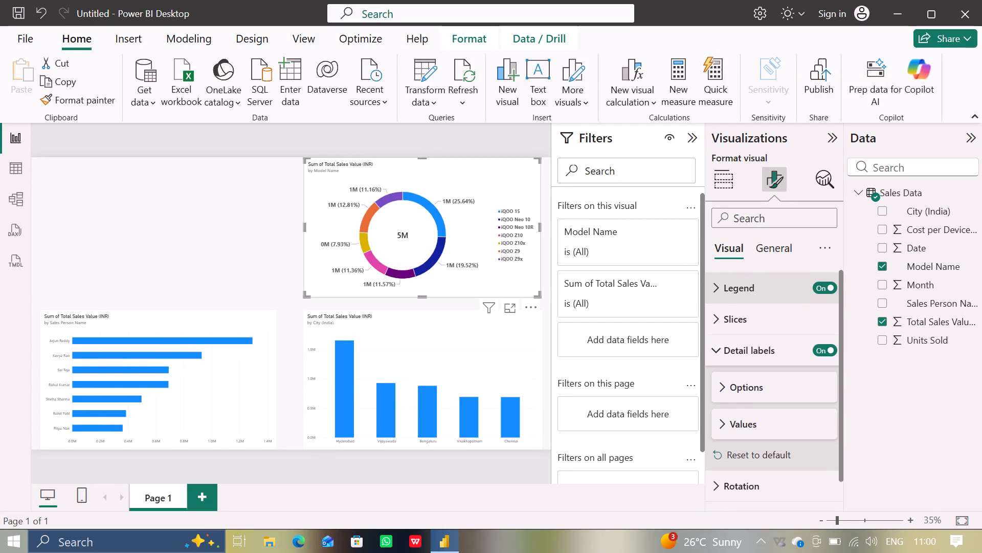
left_click(723, 291)
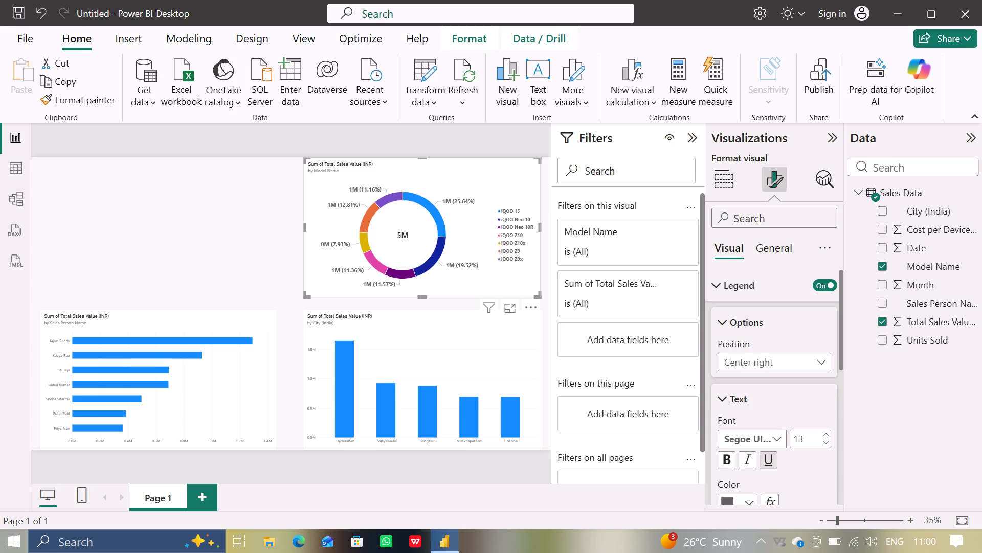
left_click(826, 441)
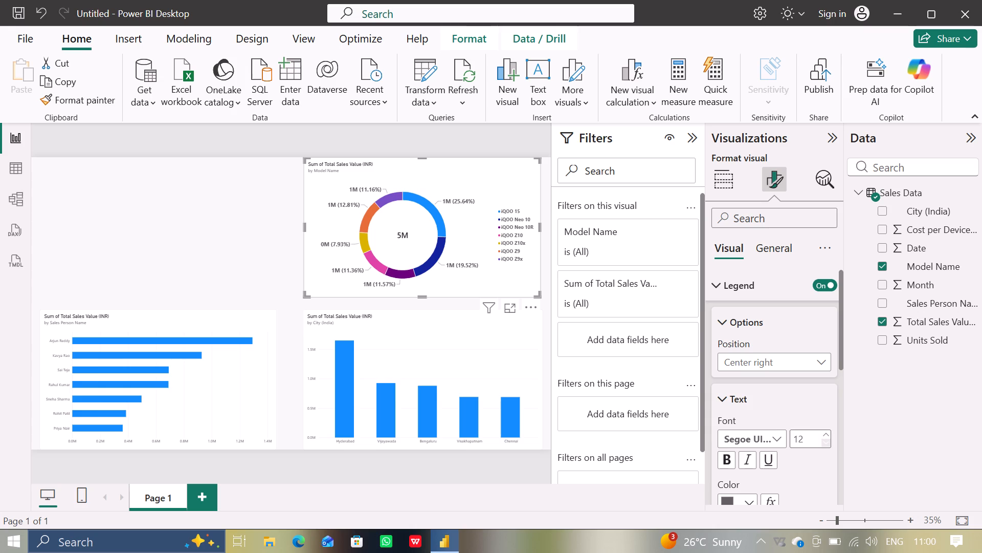
left_click(826, 435)
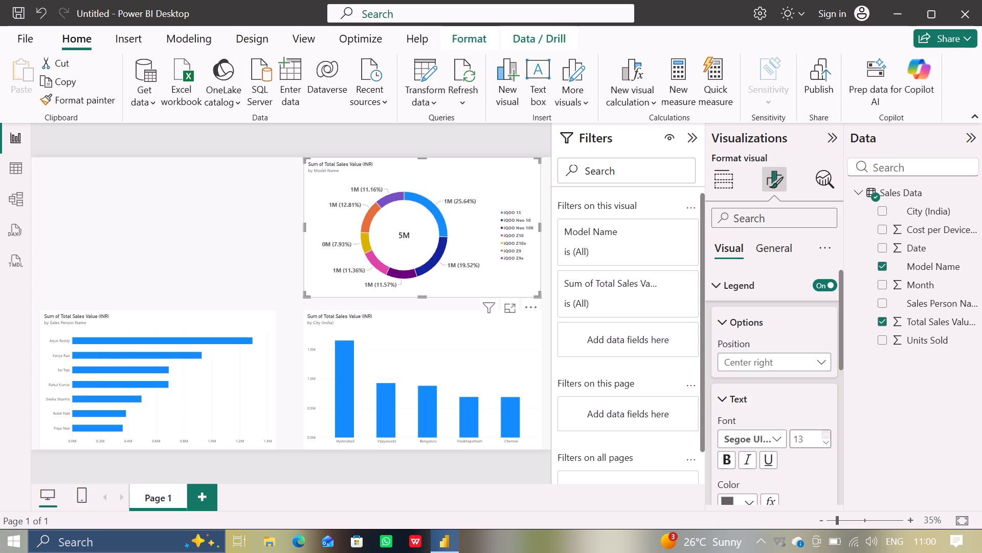
left_click(826, 435)
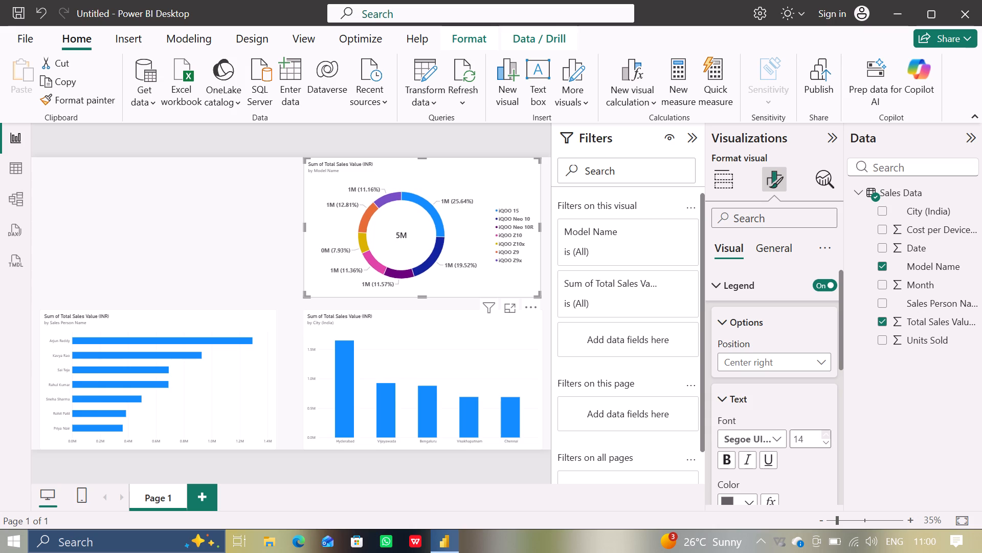
left_click(733, 396)
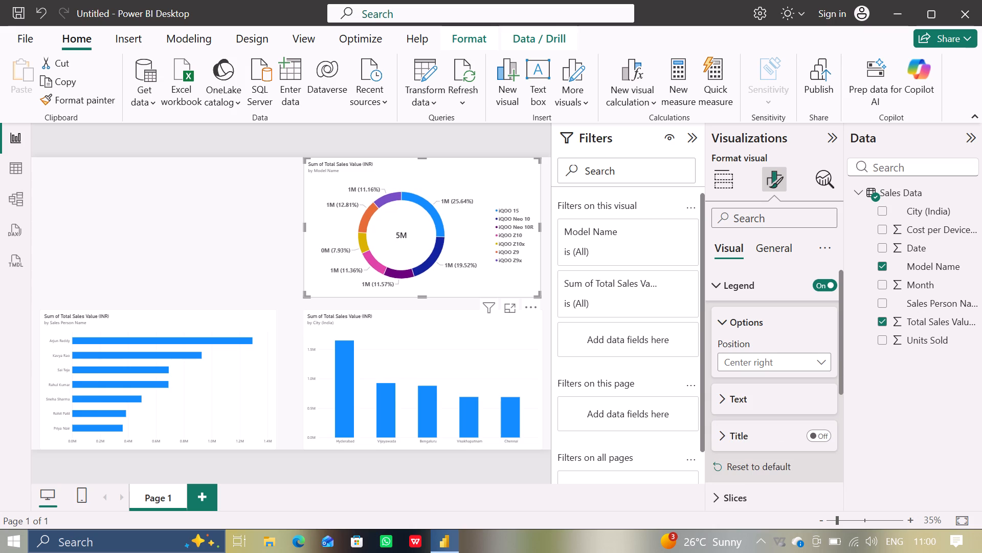
left_click(725, 284)
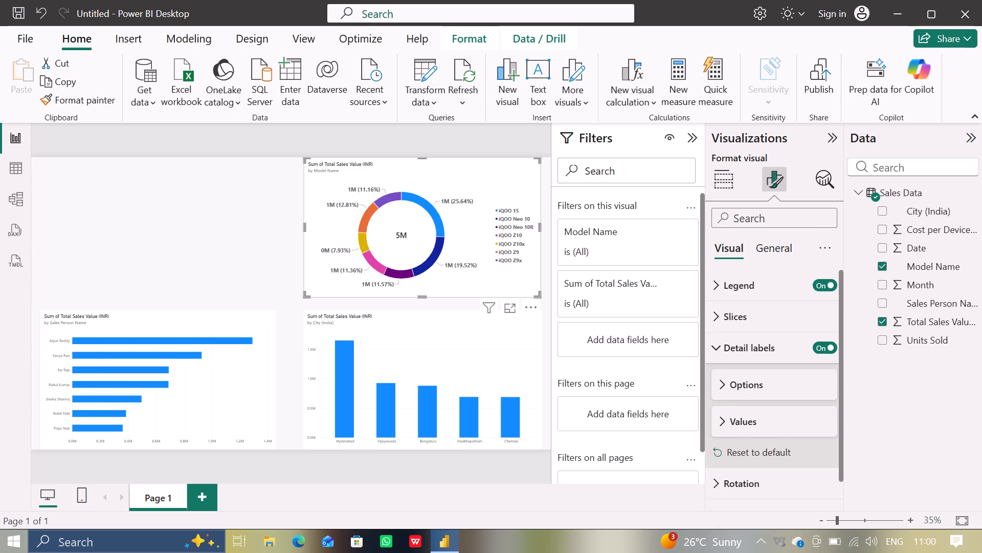
Set the text size of the donut chart's detail label values to 14 and collapse the values settings.
left_click(738, 426)
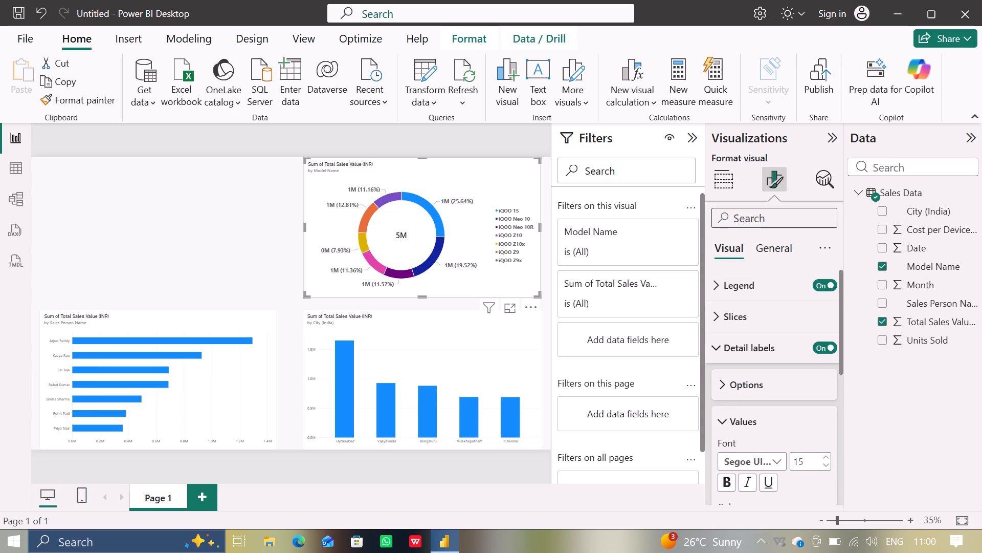
scroll(763, 408, "down", 2)
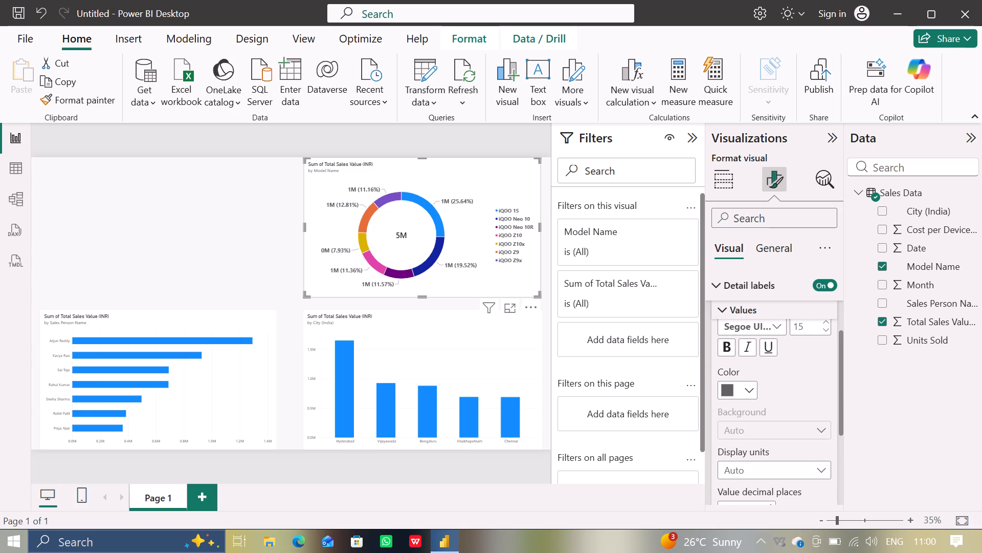
scroll(790, 408, "up", 1)
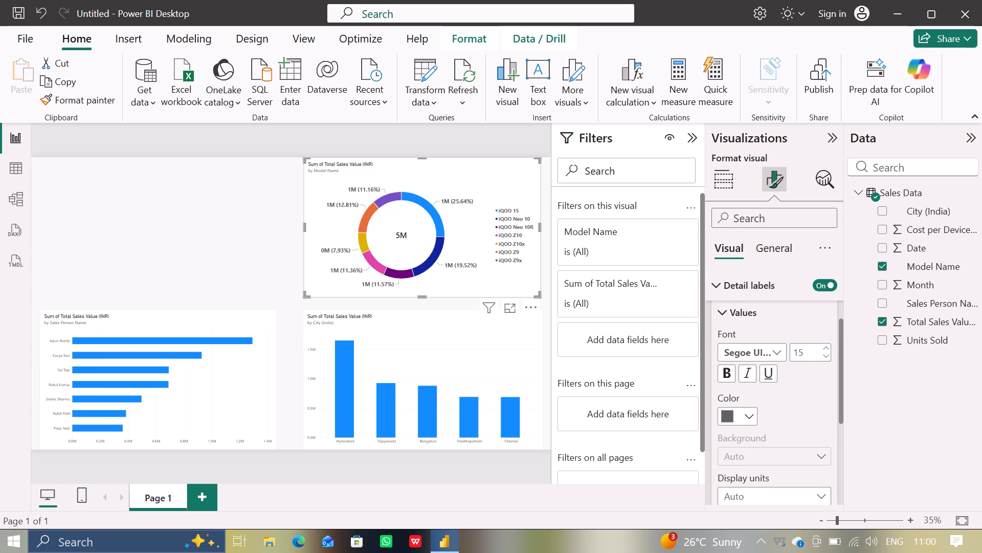
left_click(824, 353)
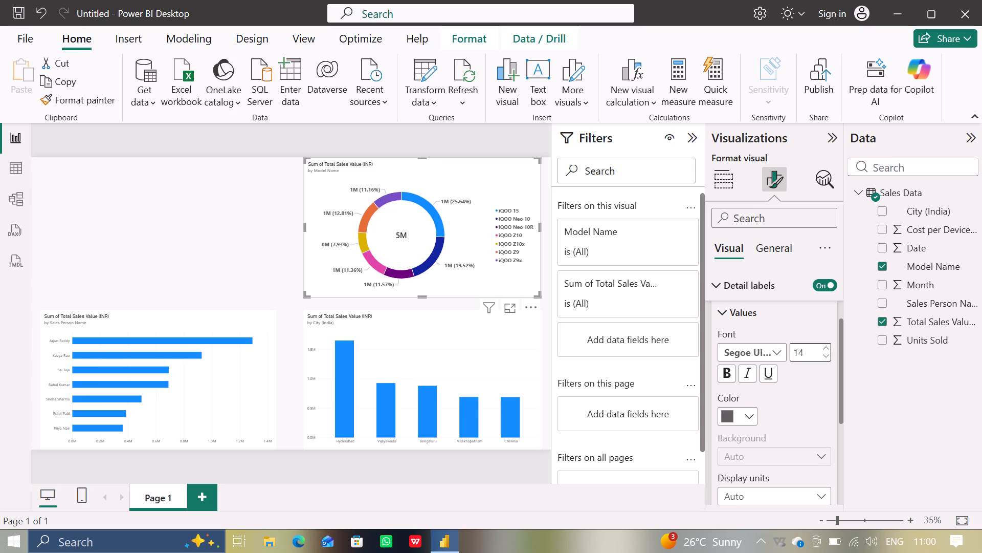
left_click(747, 311)
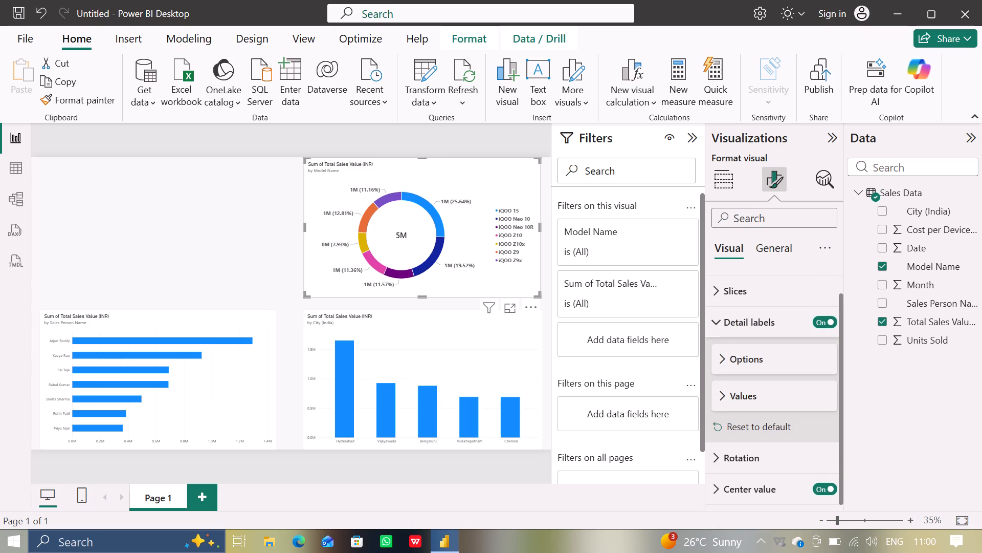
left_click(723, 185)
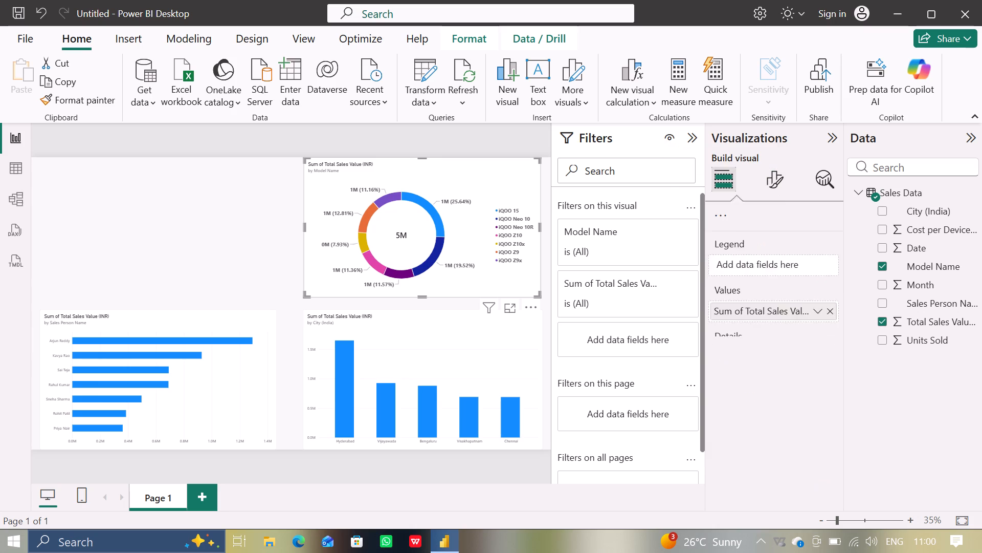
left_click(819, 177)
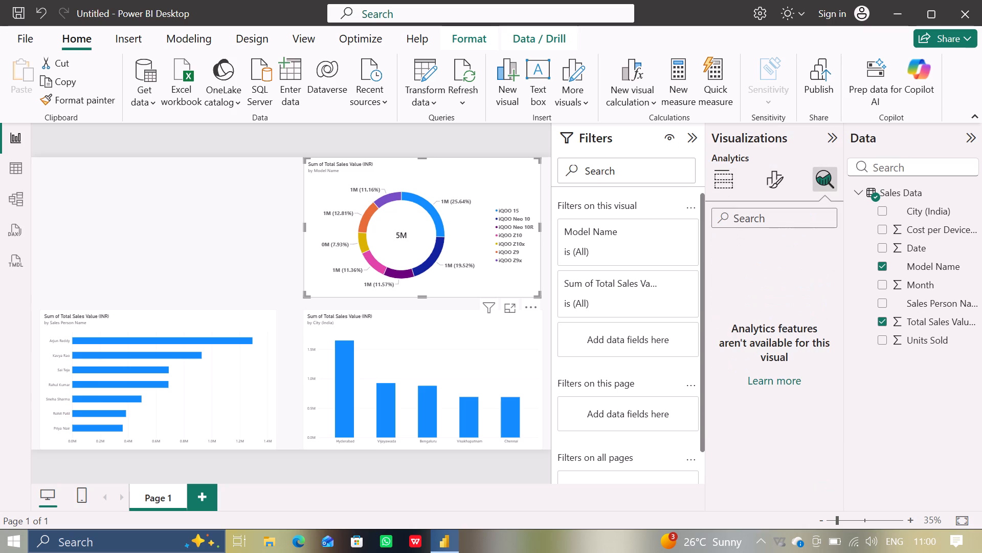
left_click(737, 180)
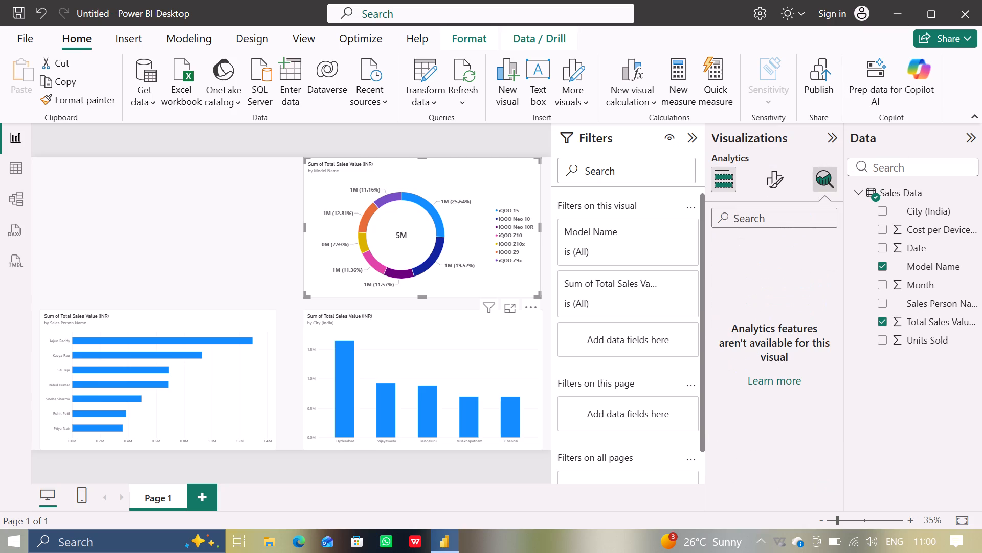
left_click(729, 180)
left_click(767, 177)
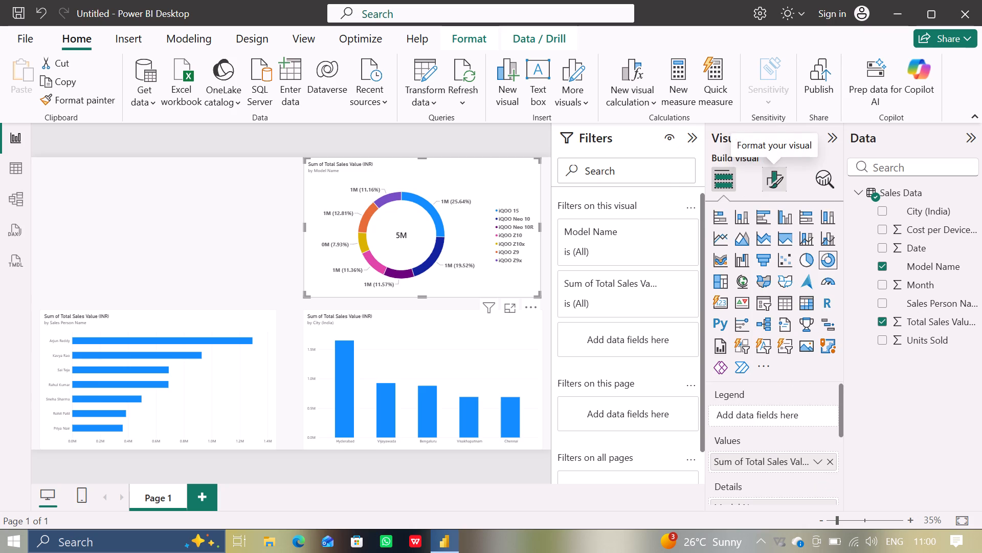
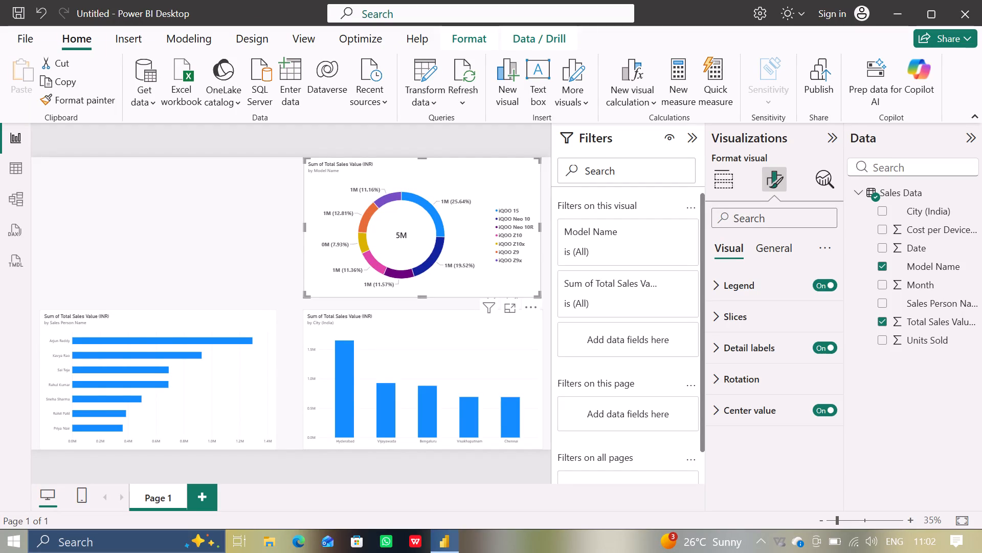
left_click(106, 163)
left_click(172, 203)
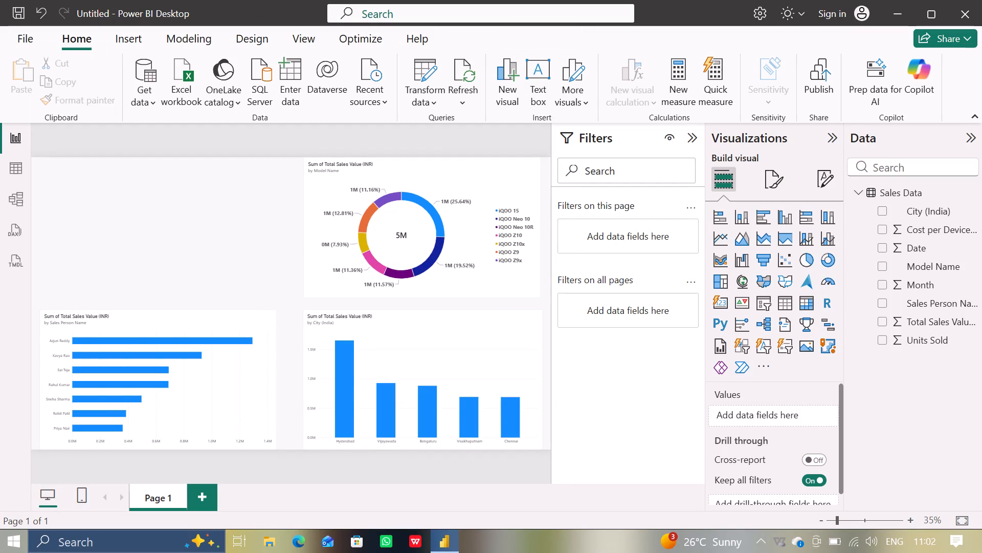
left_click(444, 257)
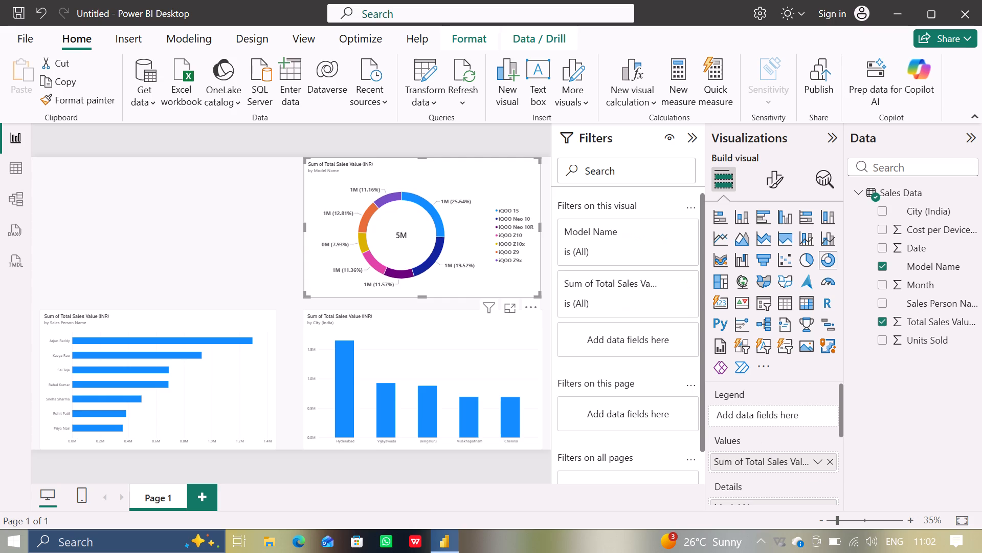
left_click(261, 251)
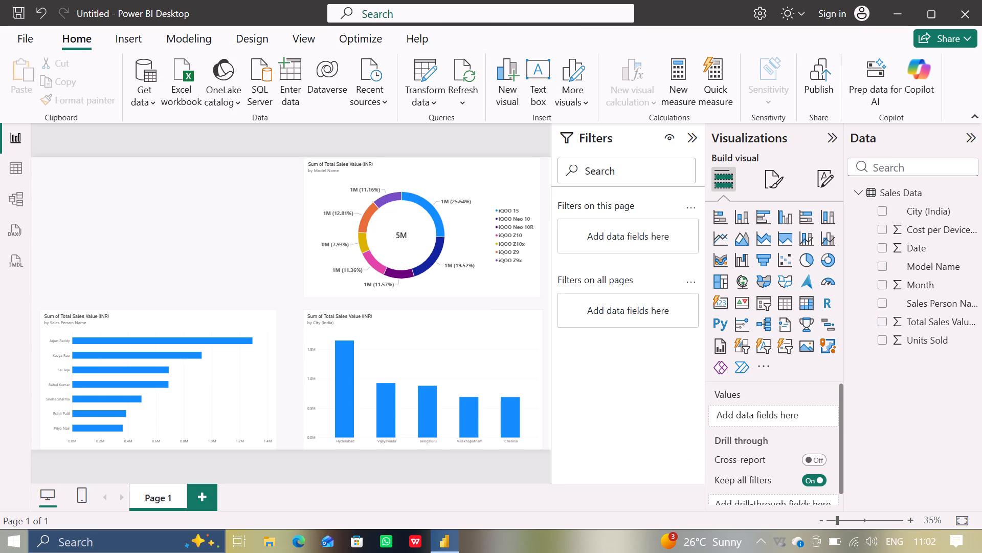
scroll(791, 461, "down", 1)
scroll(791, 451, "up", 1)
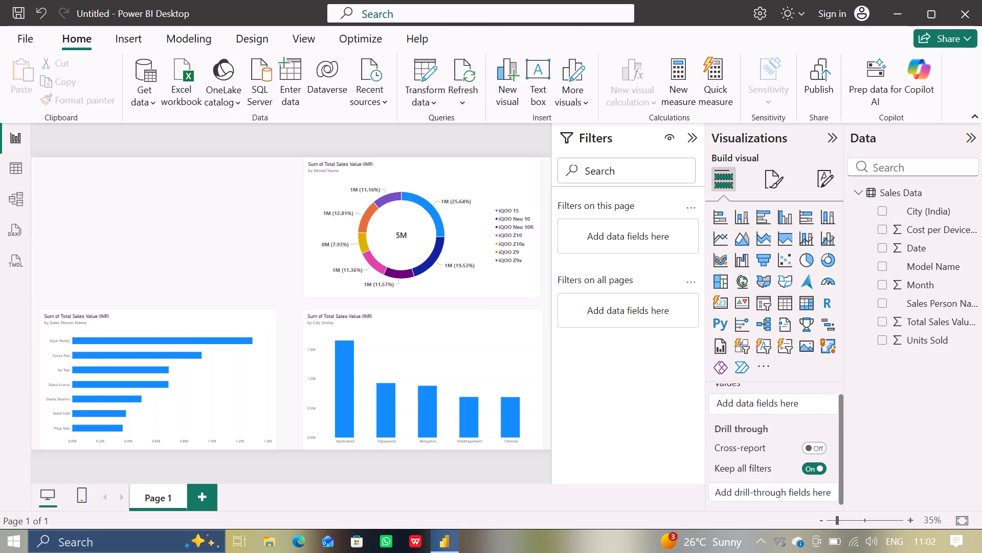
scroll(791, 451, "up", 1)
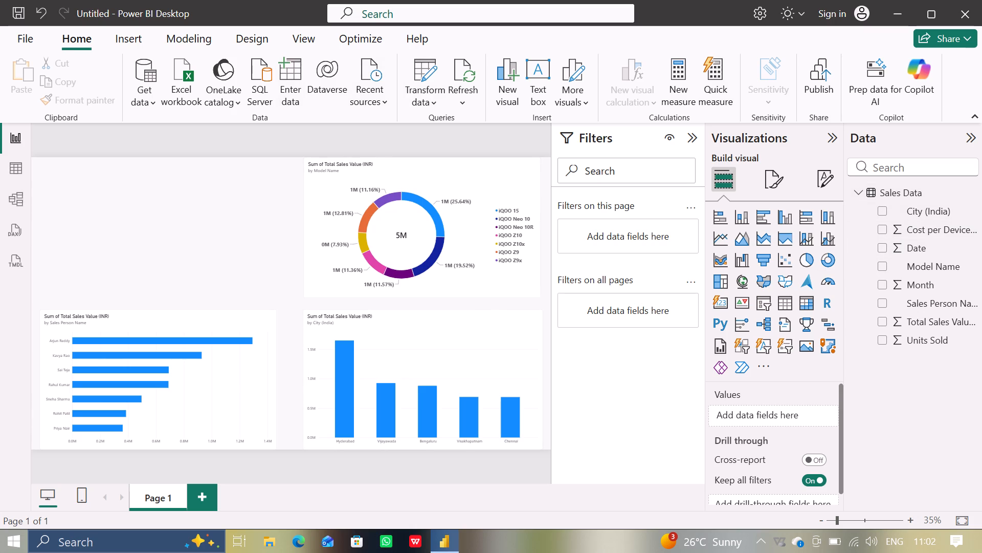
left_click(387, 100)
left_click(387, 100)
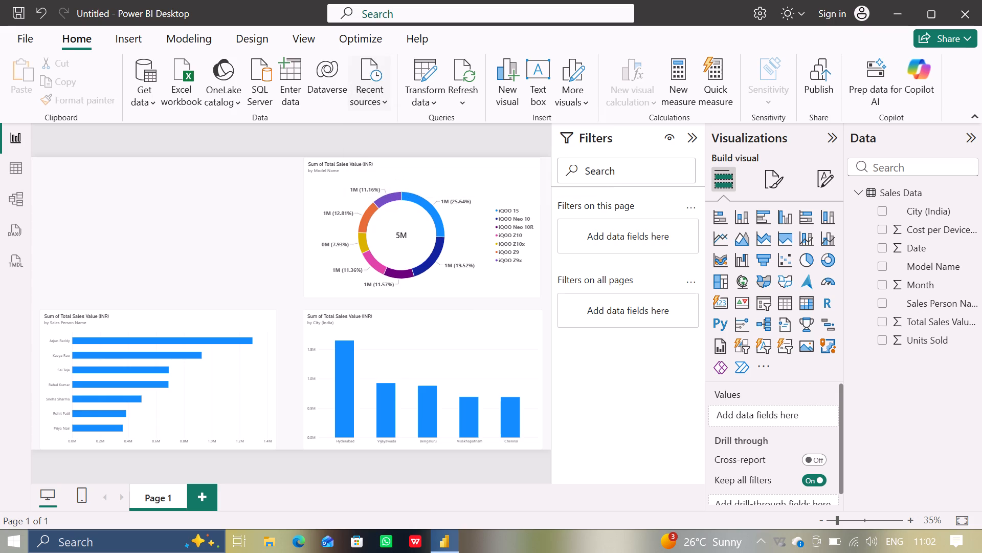
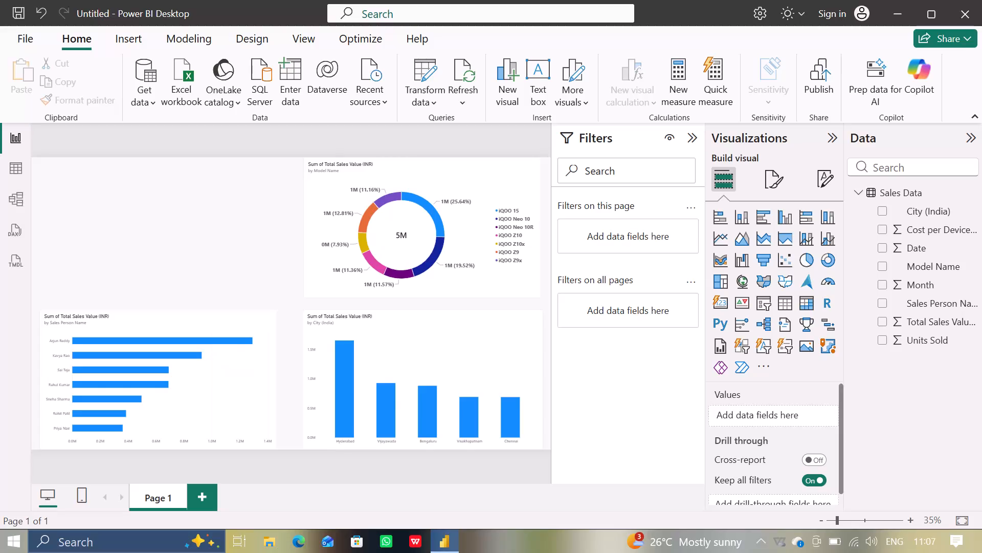
Insert a card visual in the empty area above the sales person bar chart, with Total Sales Value (INR) as its value.
double_click(181, 256)
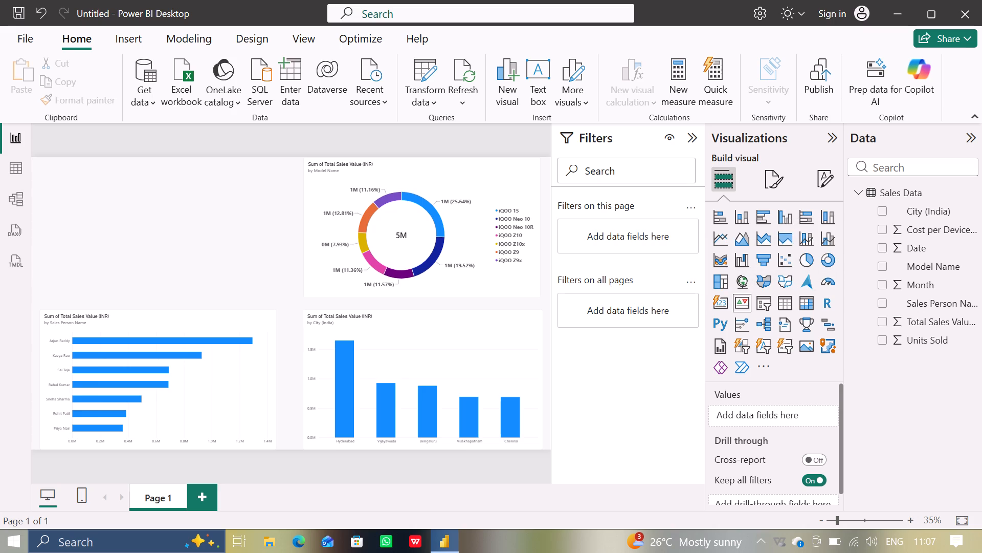
left_click(719, 300)
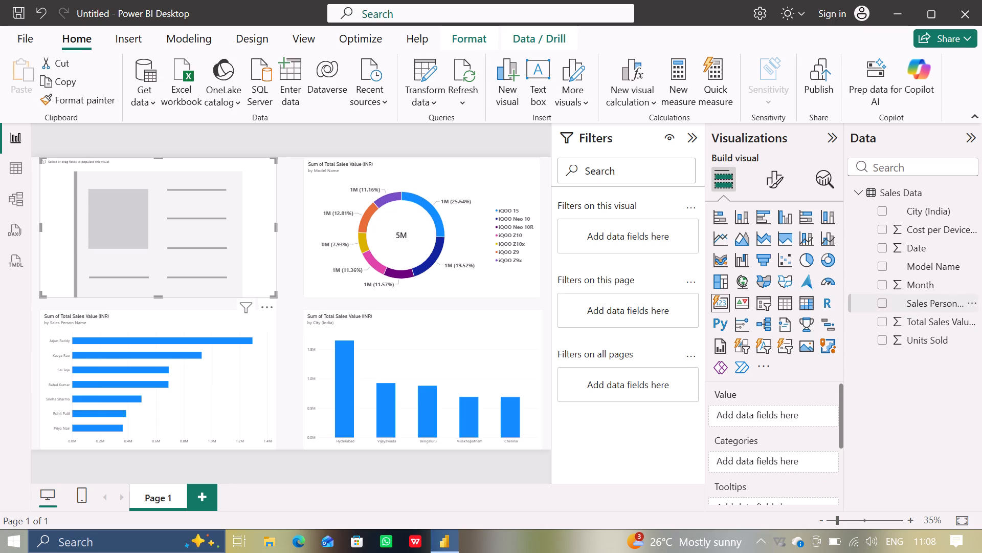
left_click(885, 316)
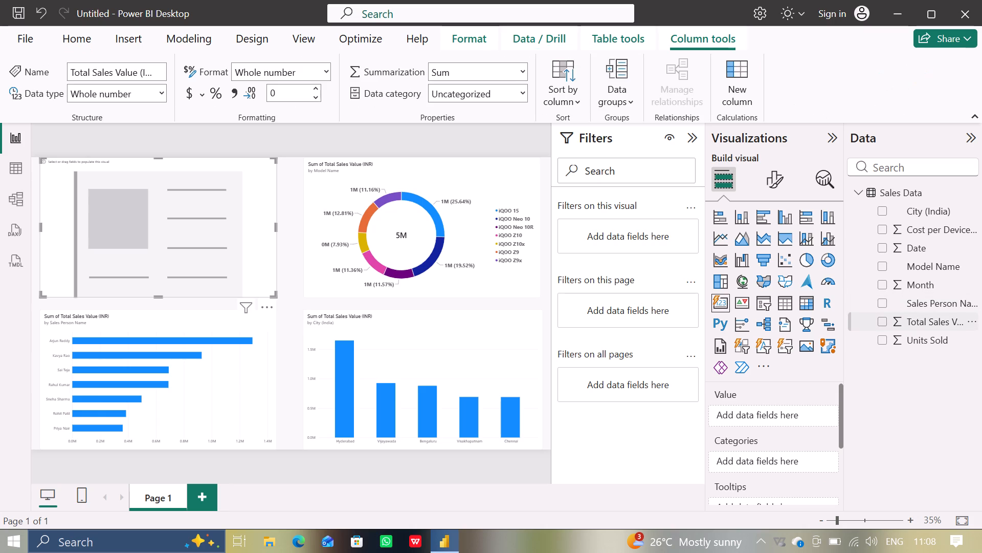
left_click(883, 320)
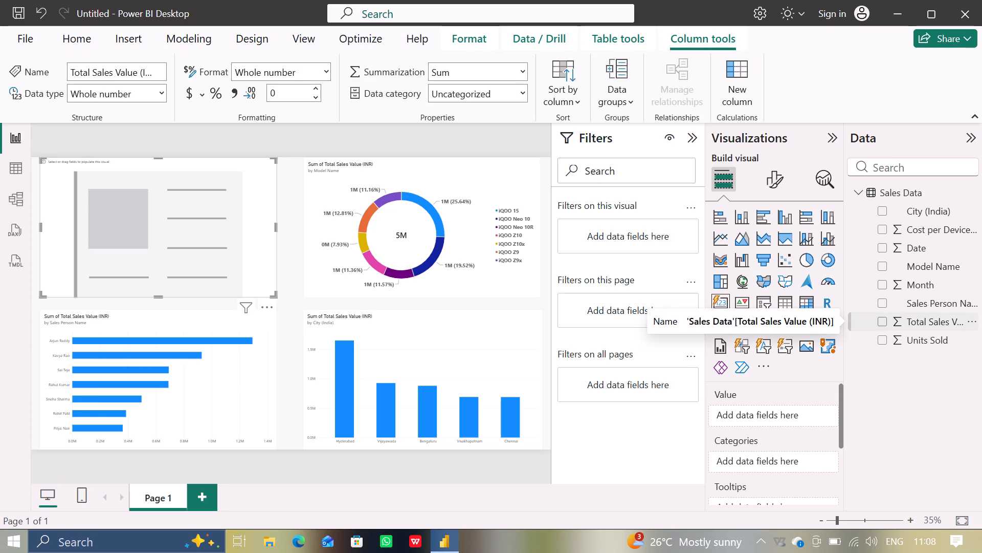
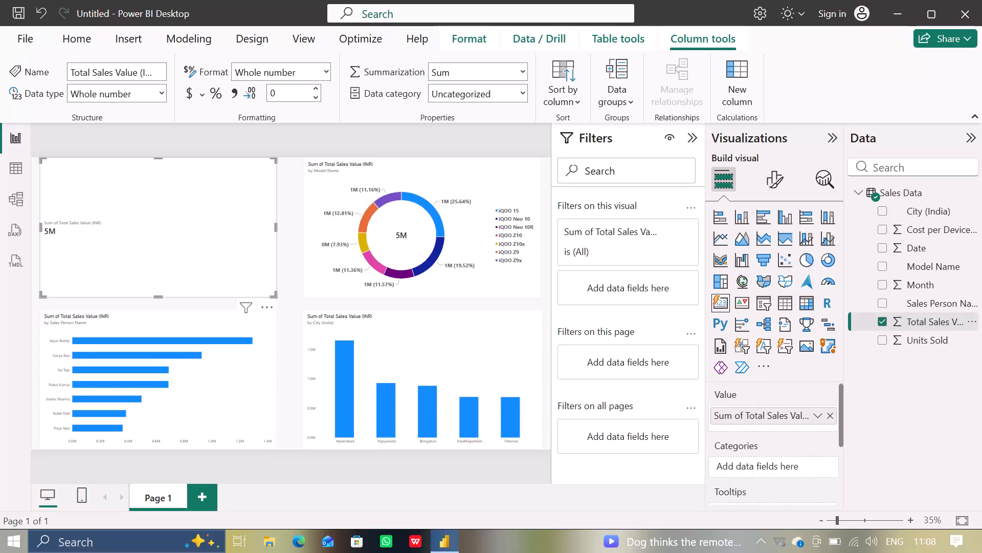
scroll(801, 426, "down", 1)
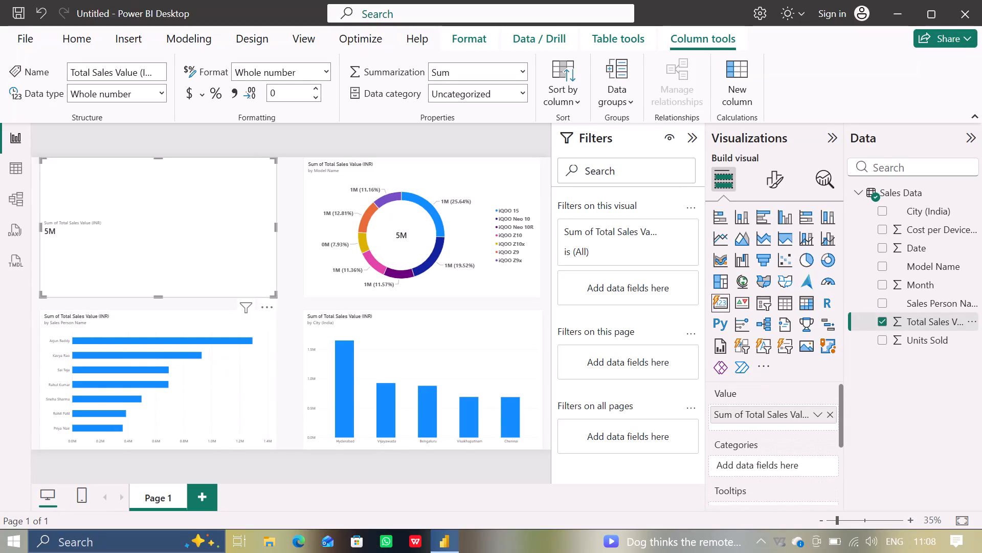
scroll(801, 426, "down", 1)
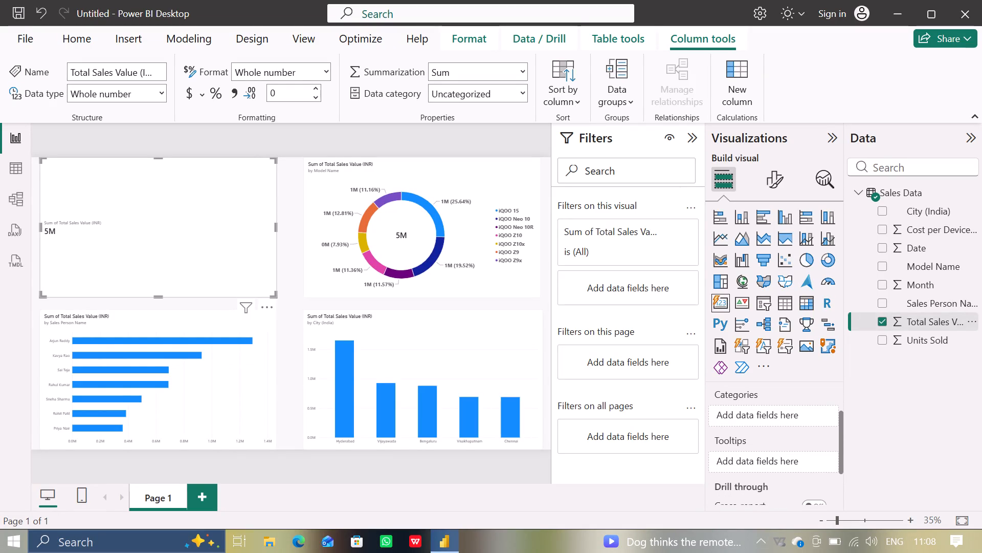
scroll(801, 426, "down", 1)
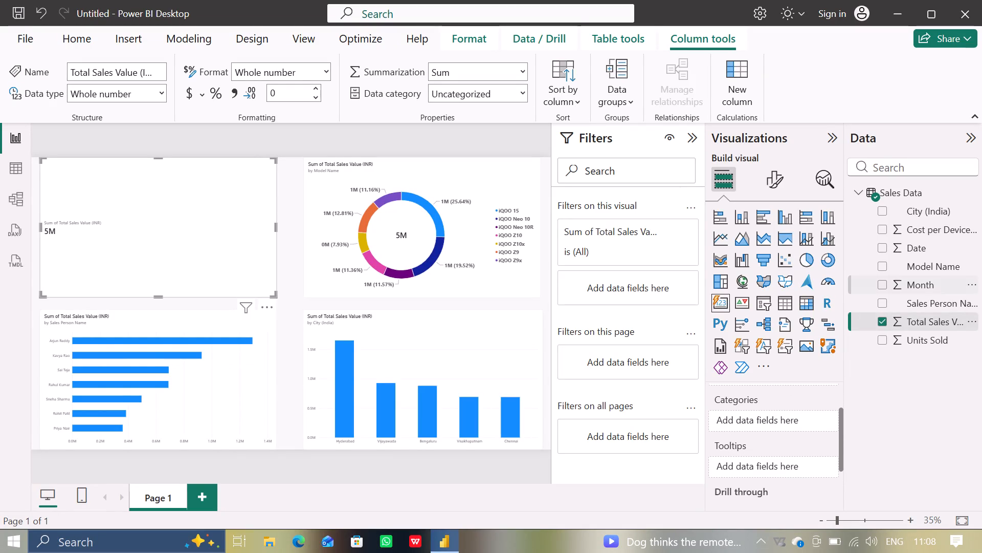
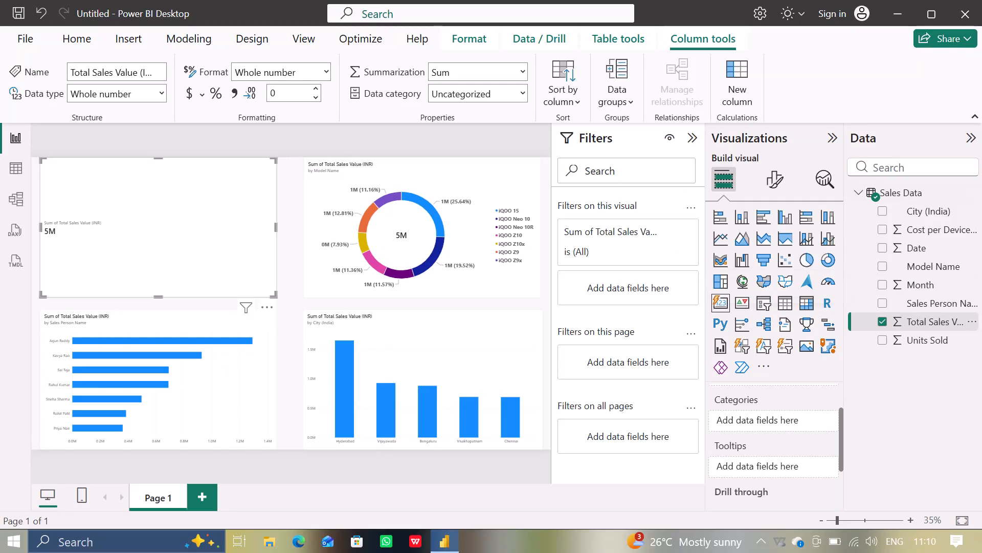
Cross-highlight the report by Vijayawada, Bengaluru and Hyderabad in the city chart to check how the total sales card responds.
left_click(384, 407)
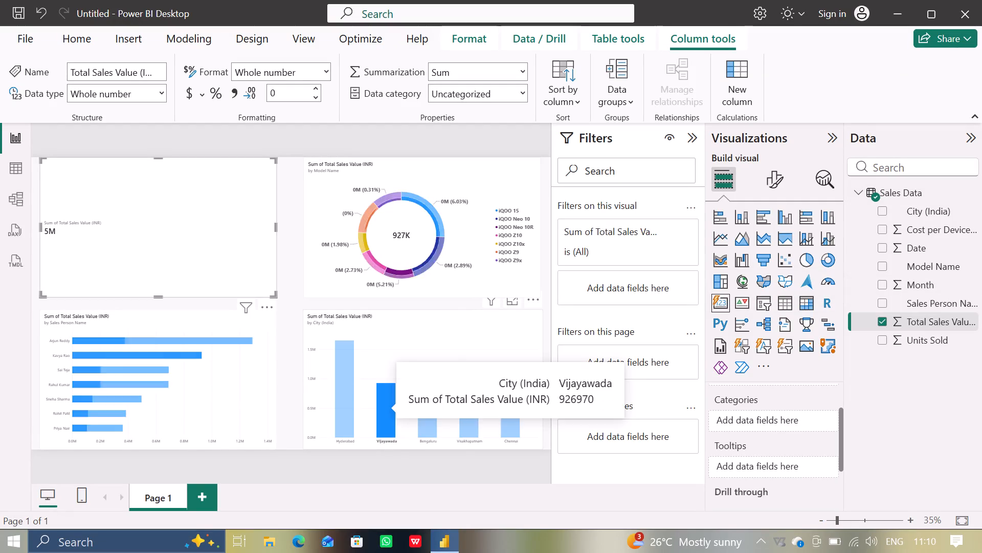
left_click(436, 422)
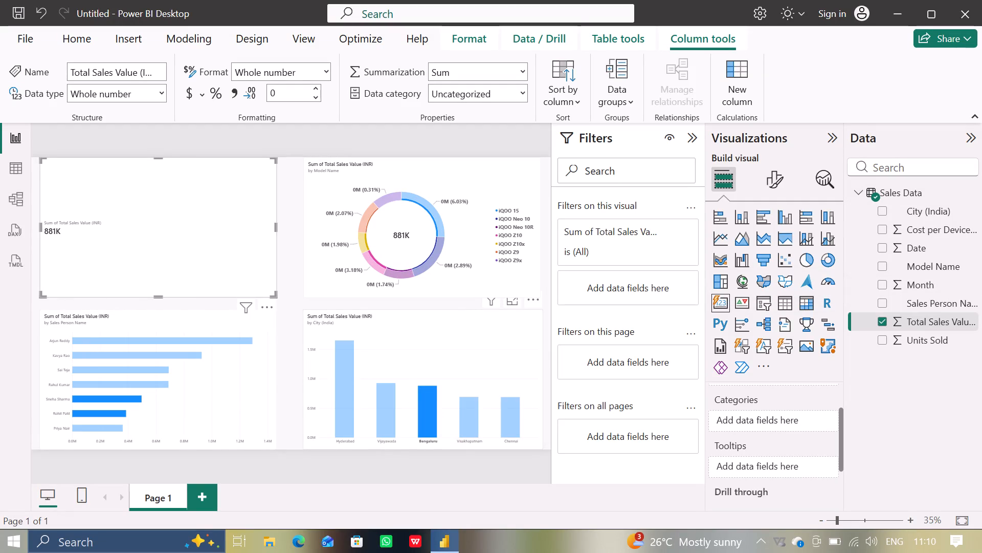
left_click(58, 222)
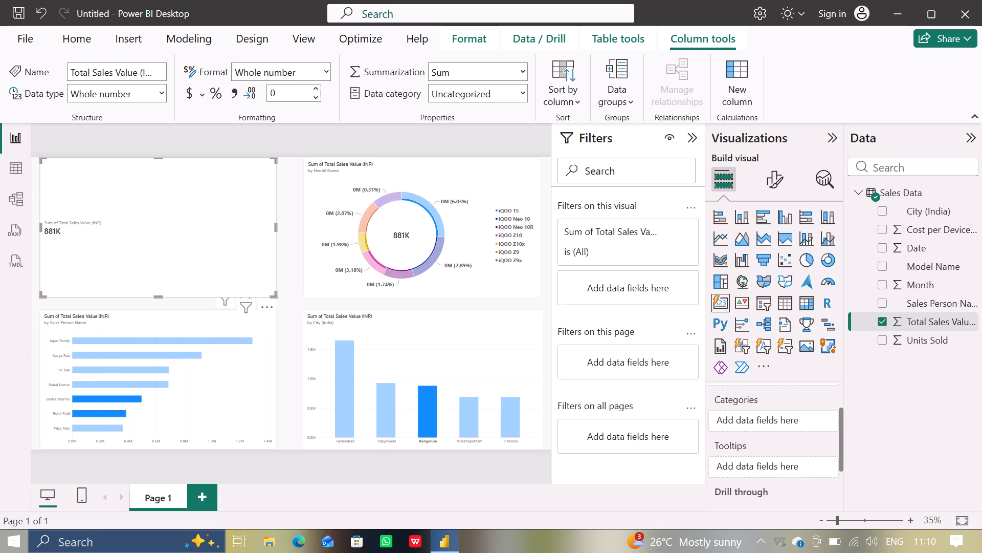
left_click(56, 225)
left_click(341, 397)
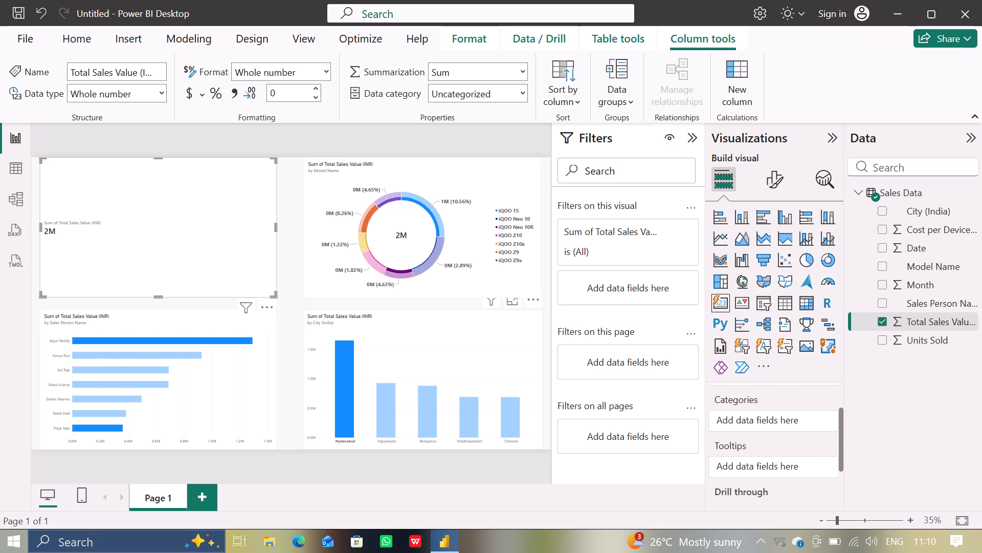
left_click(385, 423)
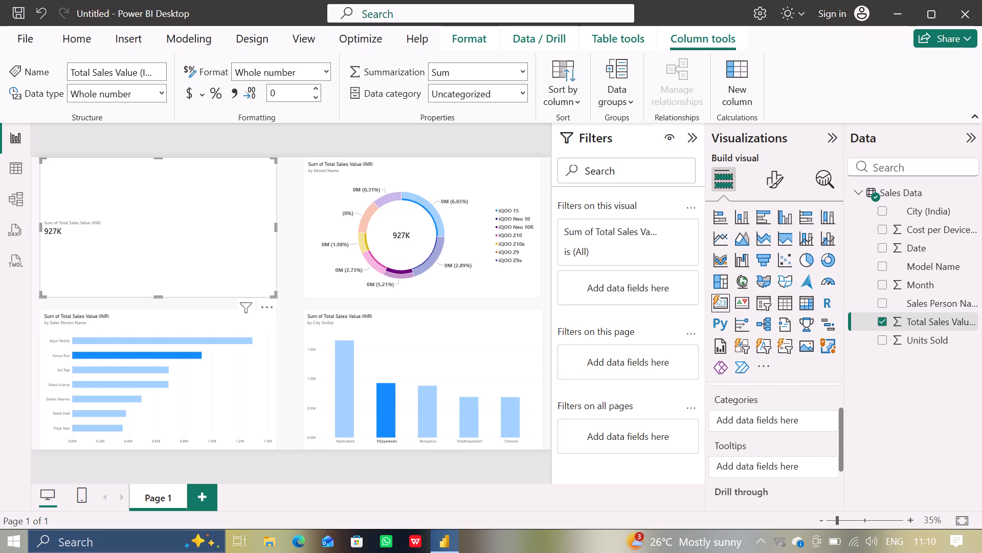
Shrink the total sales card to about a third of its width and just over half its height, keeping its top-left corner fixed.
left_click_drag(275, 229, 139, 228)
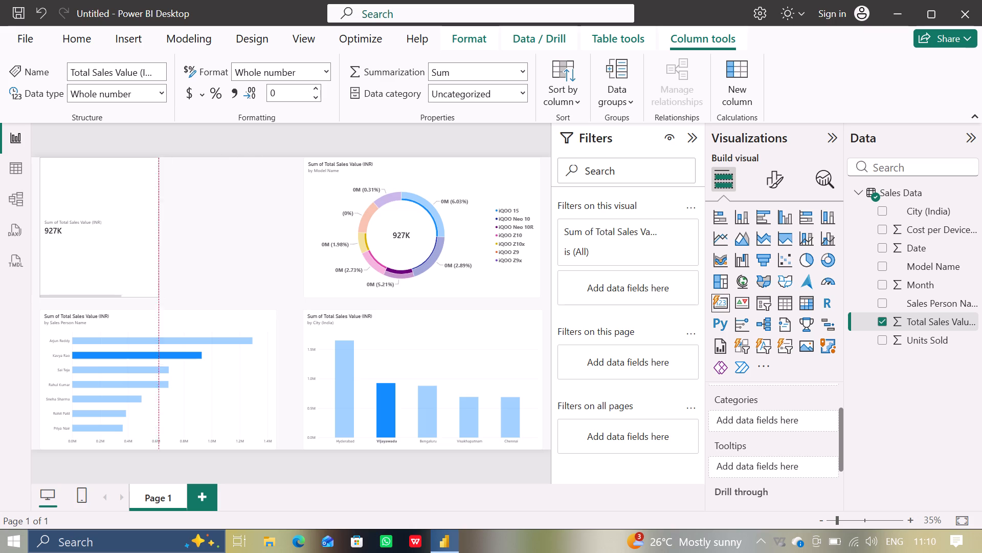
left_click_drag(139, 228, 124, 230)
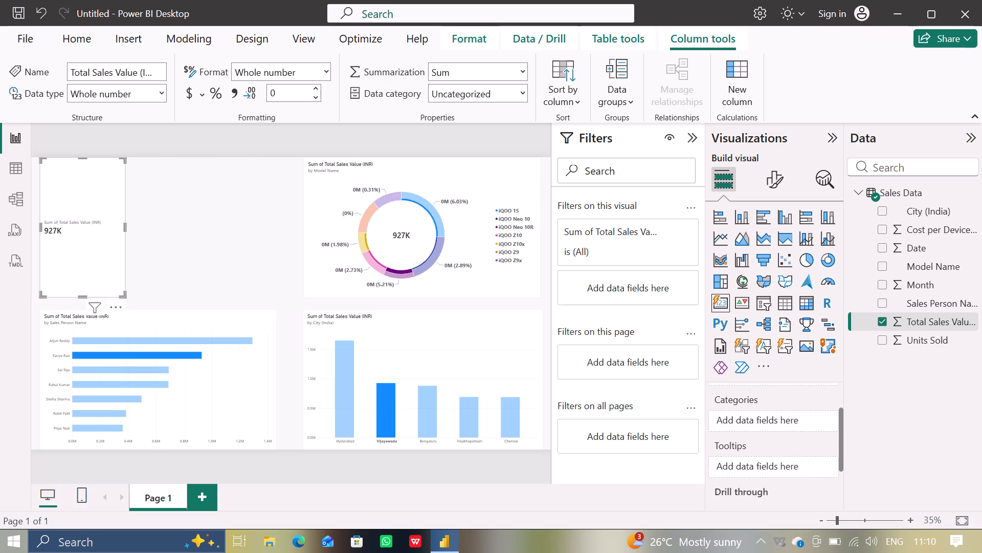
left_click_drag(81, 295, 81, 266)
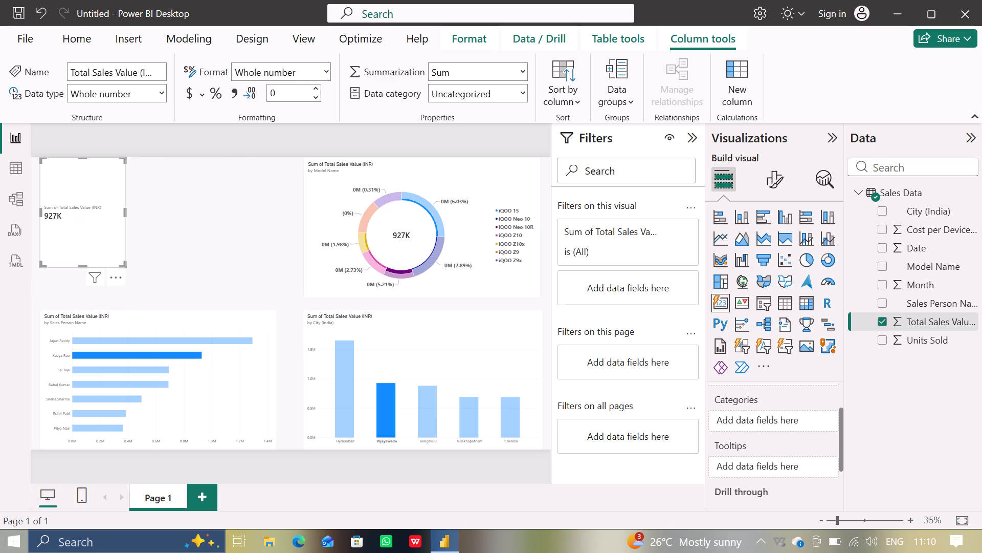
left_click_drag(81, 266, 81, 236)
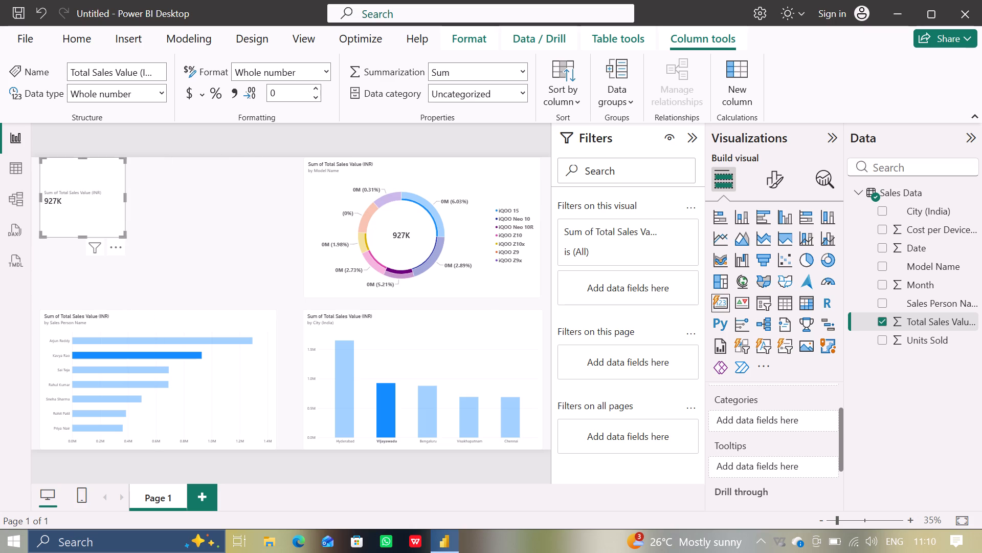
Add an empty second card visual directly beside the total sales card, matching its height and making it slightly wider.
left_click(248, 250)
left_click(144, 264)
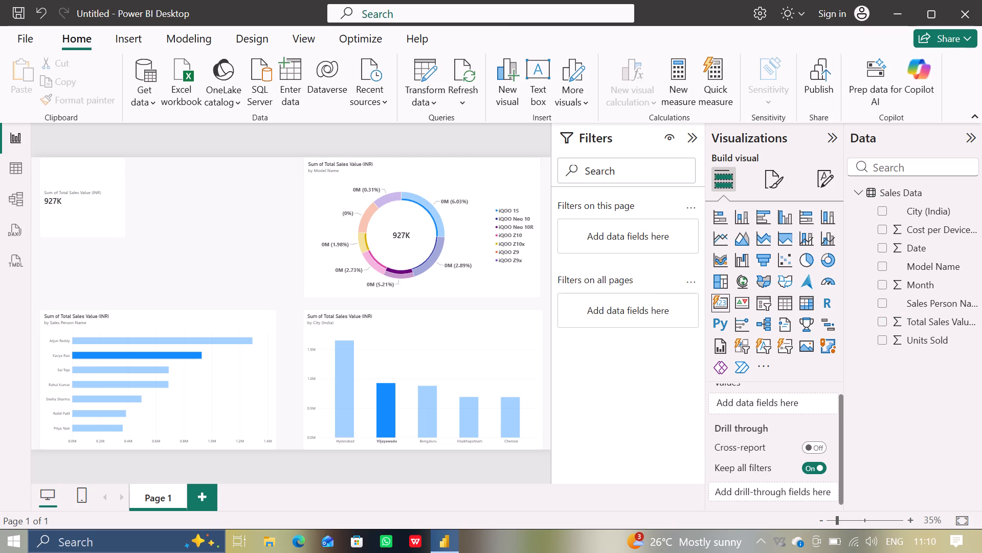
left_click(721, 308)
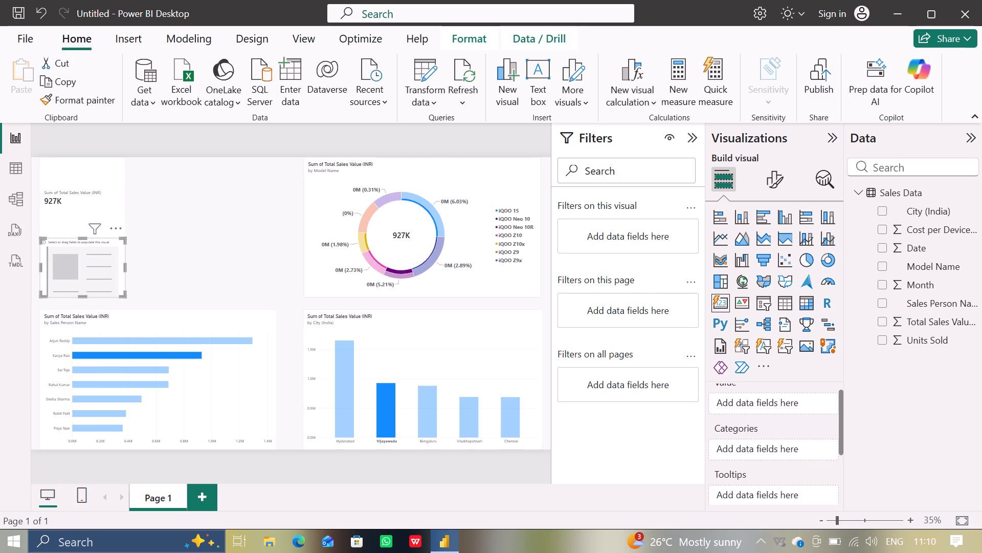
left_click(108, 264)
left_click_drag(108, 264, 202, 198)
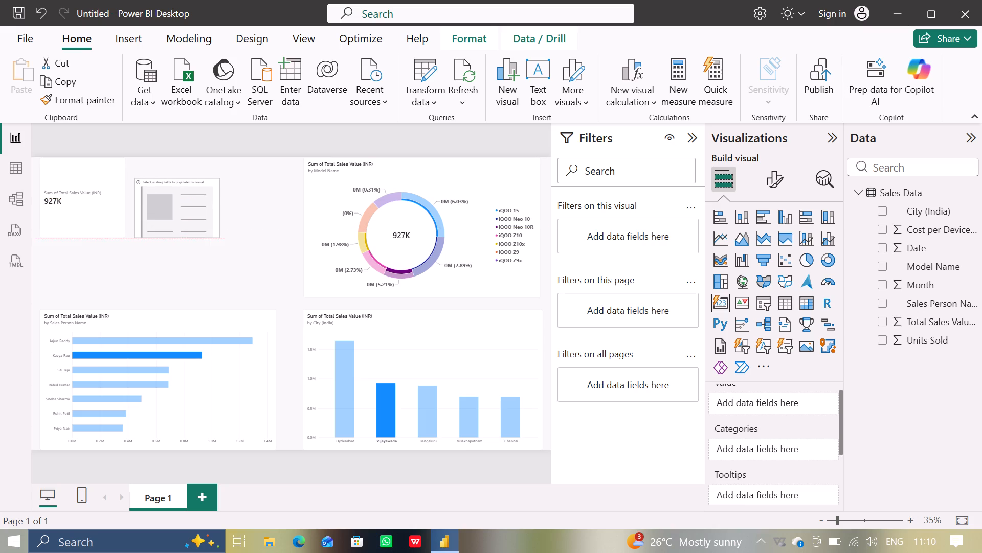
left_click_drag(202, 198, 200, 184)
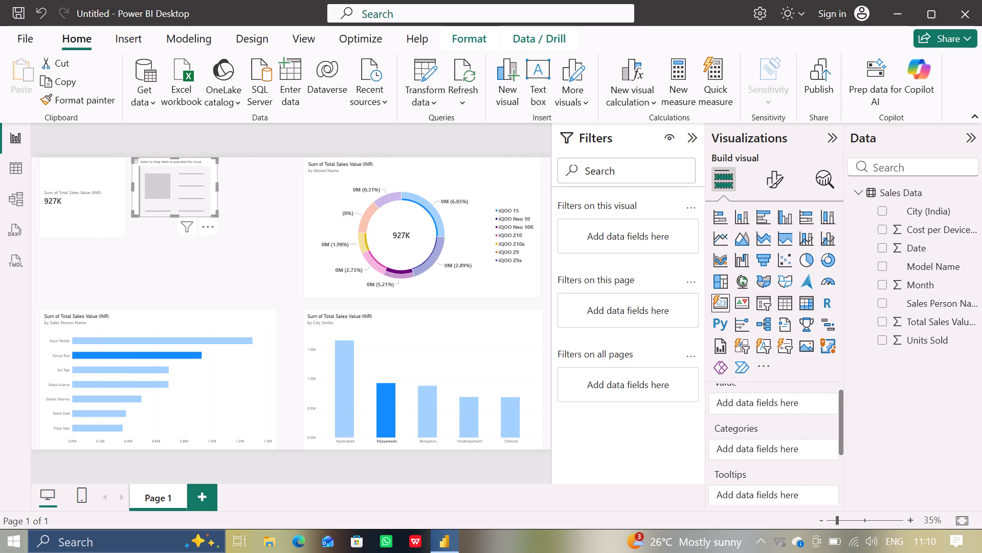
left_click_drag(174, 212, 174, 229)
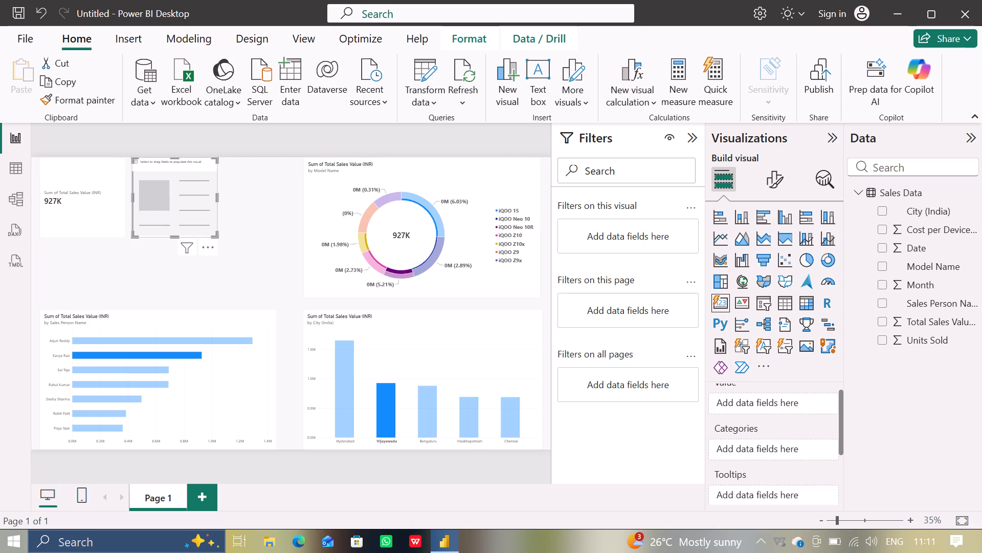
left_click(215, 196)
left_click_drag(217, 196, 233, 196)
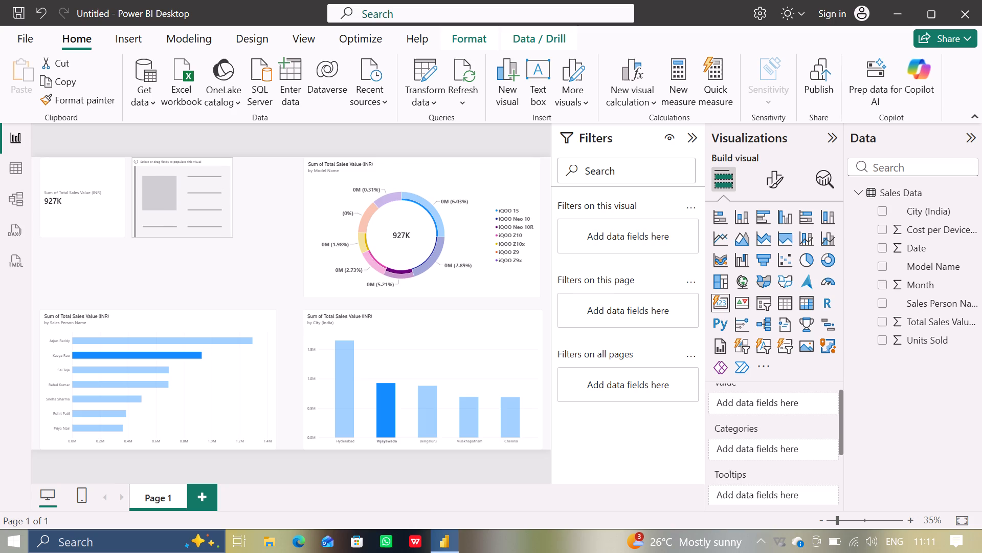
left_click_drag(233, 196, 231, 199)
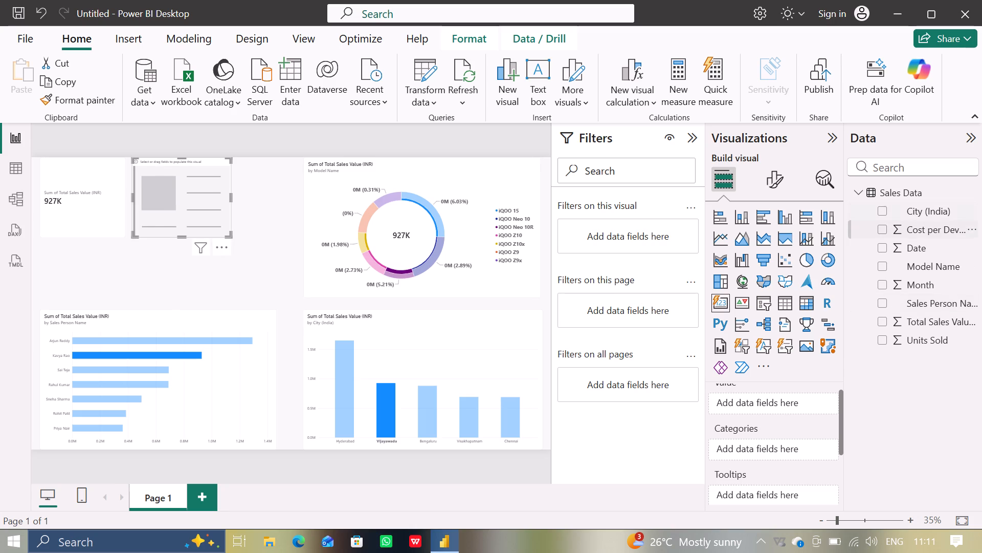
Set Units Sold as the value of the new card.
left_click(883, 339)
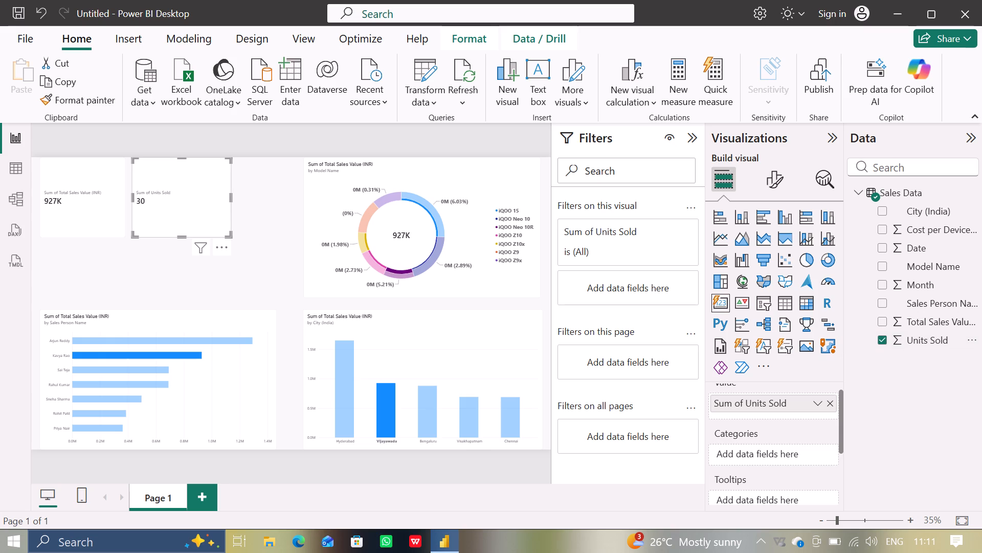
left_click(828, 406)
scroll(779, 423, "up", 1)
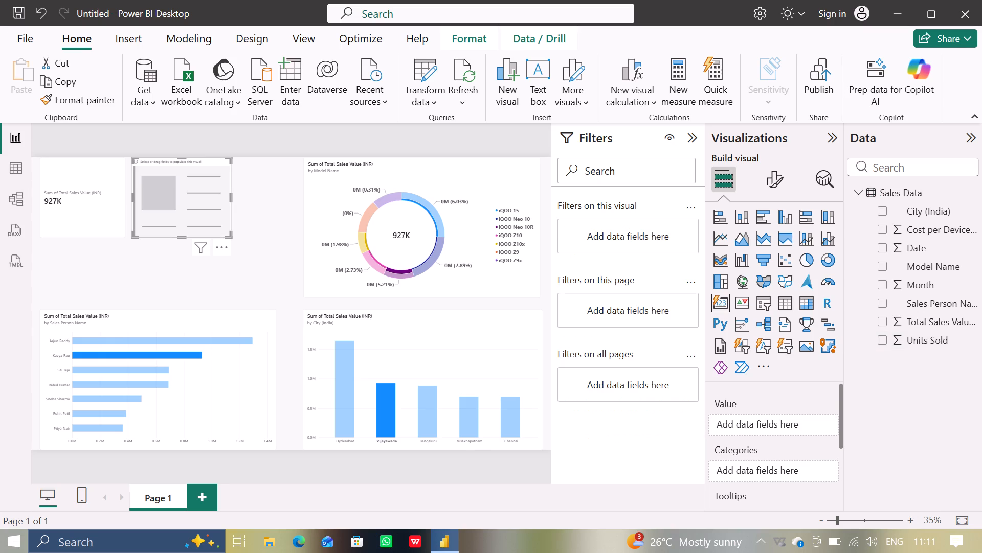
scroll(779, 423, "up", 1)
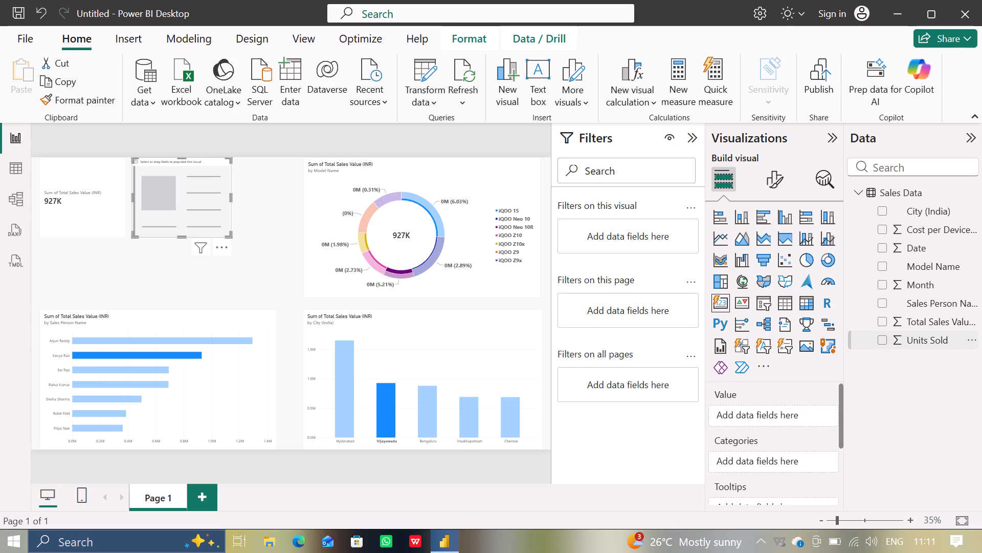
left_click(885, 342)
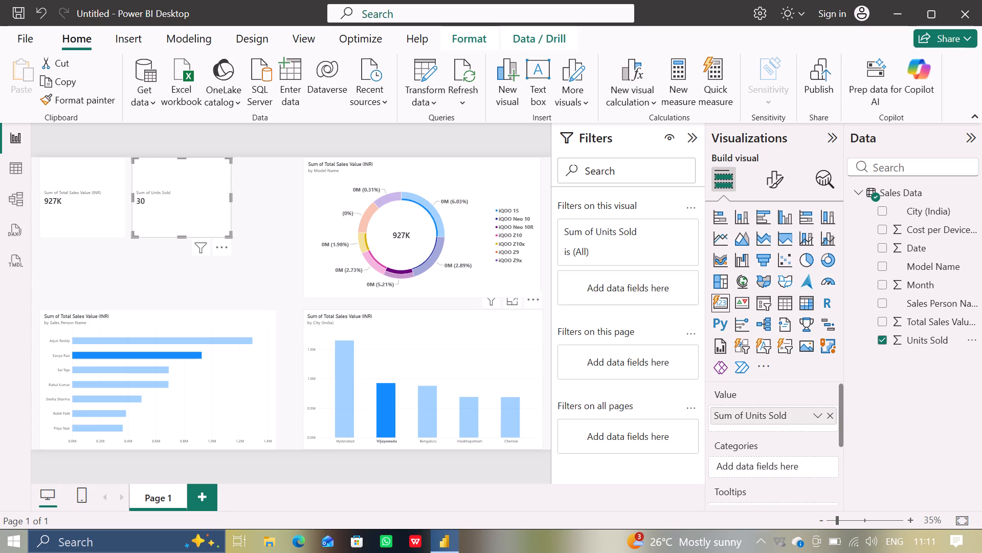
Cross-highlight each city in the city chart in turn to check how the total sales and units sold cards respond.
left_click(424, 420)
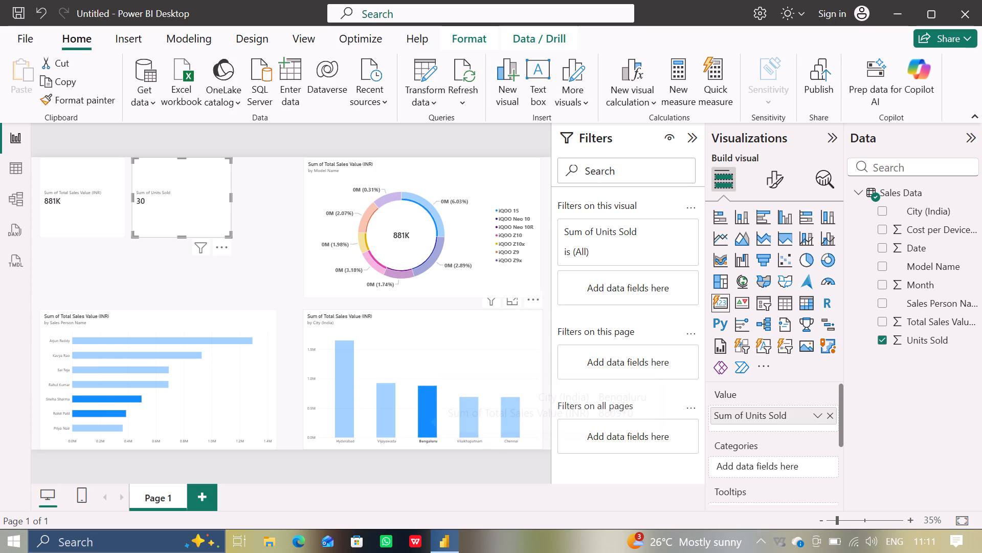
left_click(470, 433)
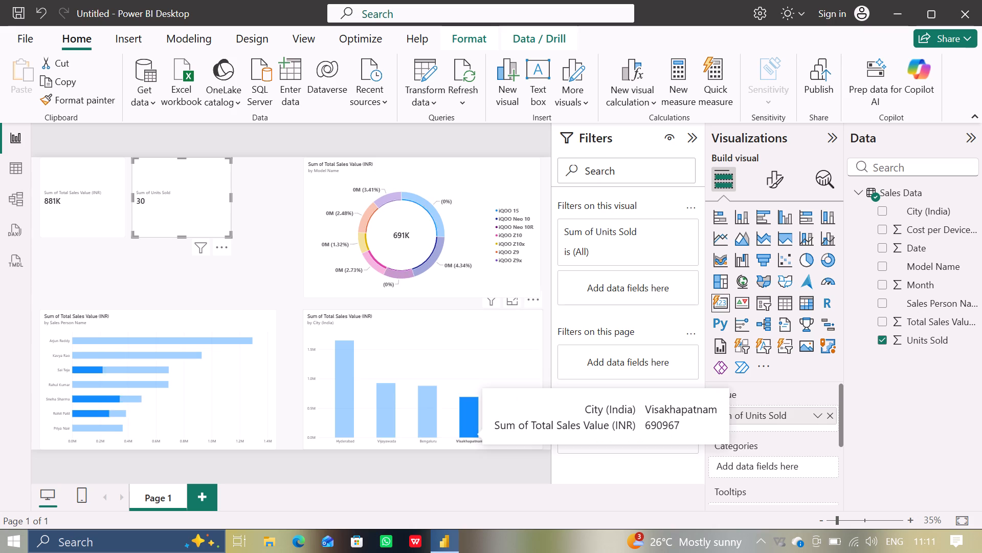
left_click(512, 430)
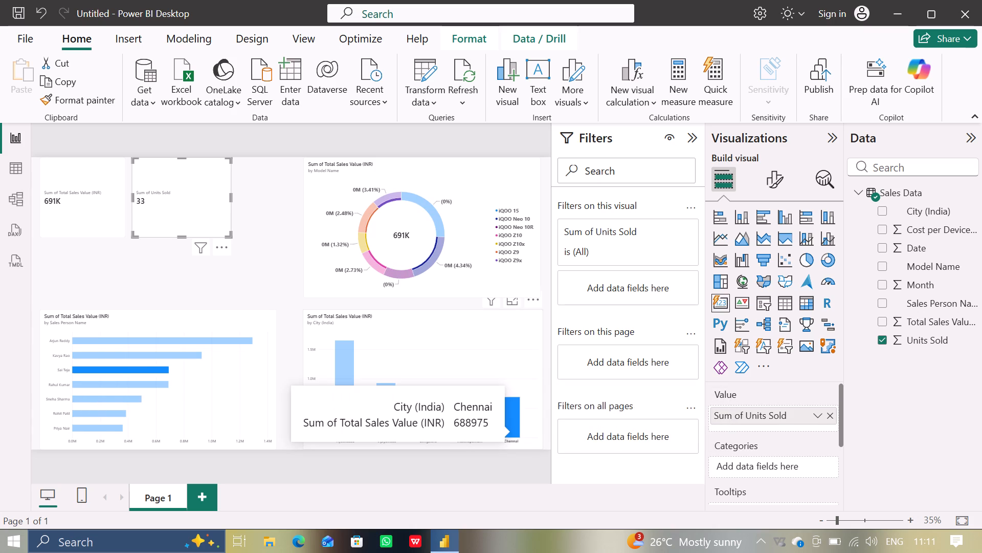
left_click(344, 390)
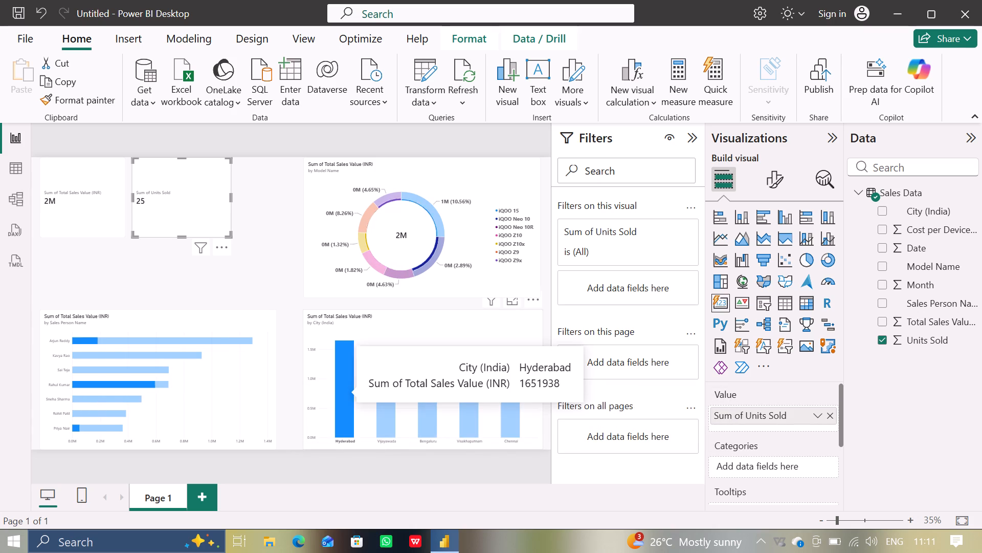
left_click(386, 418)
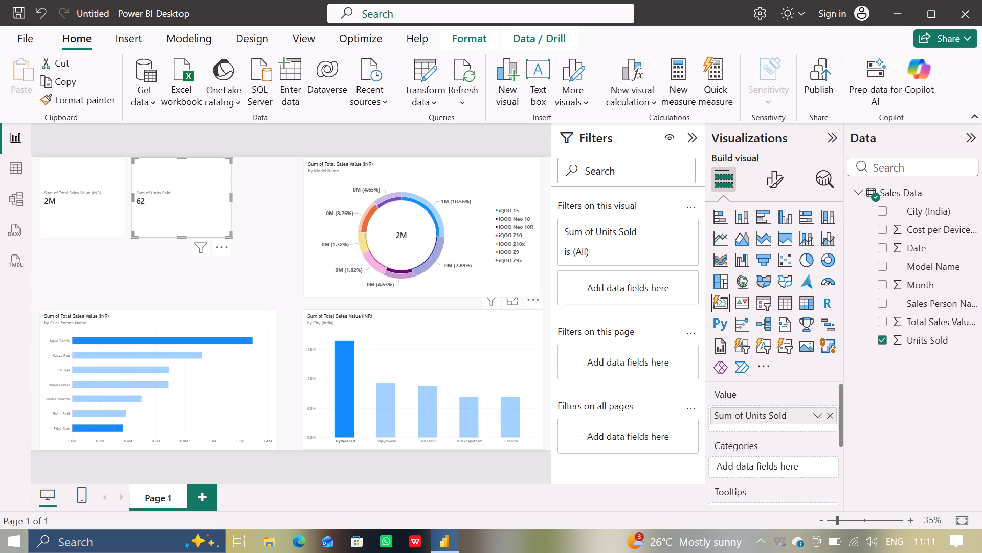
left_click(429, 425)
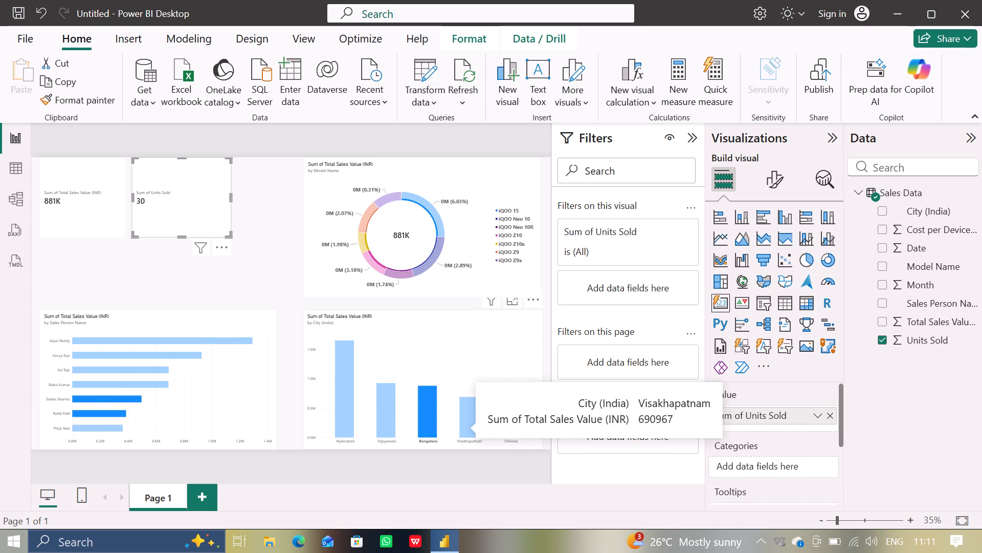
left_click(472, 426)
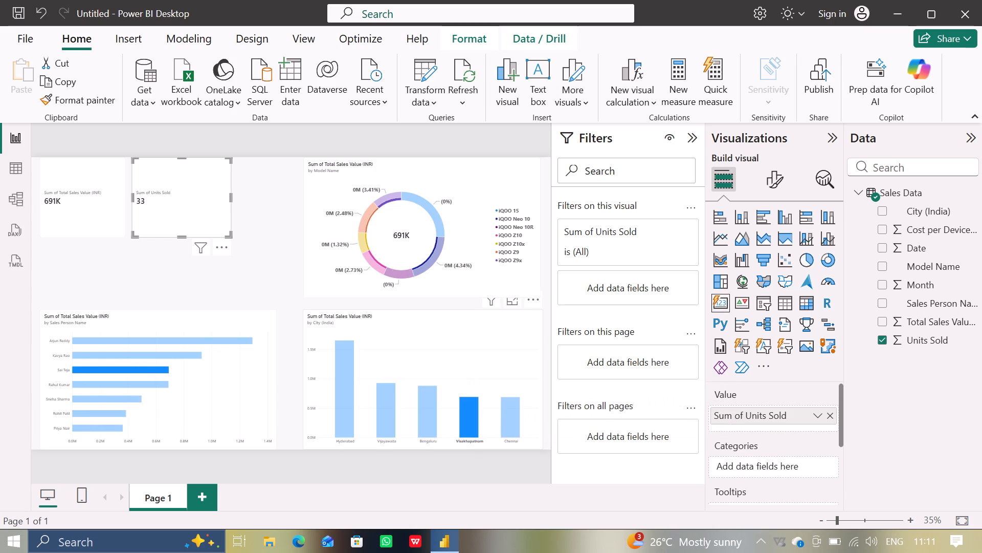
left_click(515, 424)
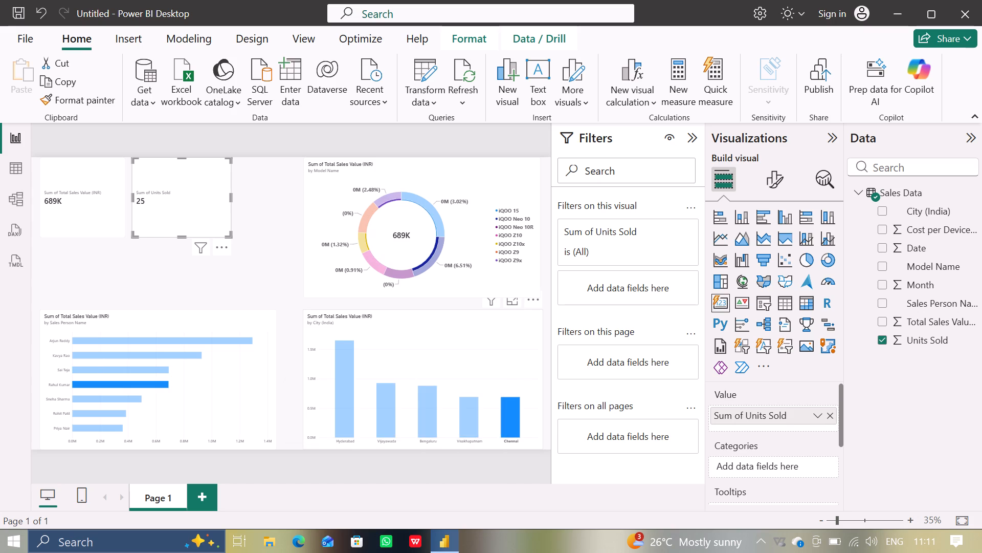
left_click(385, 420)
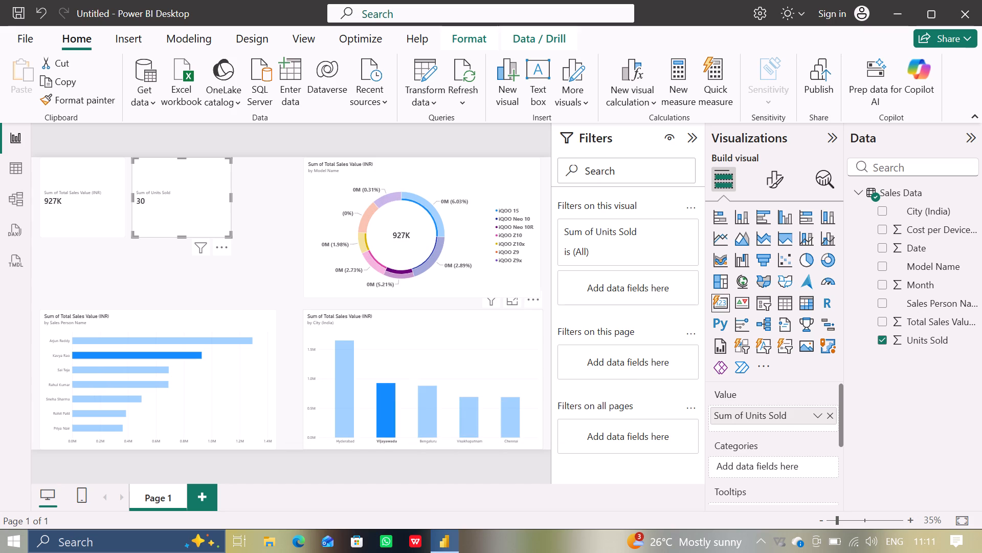
left_click(433, 421)
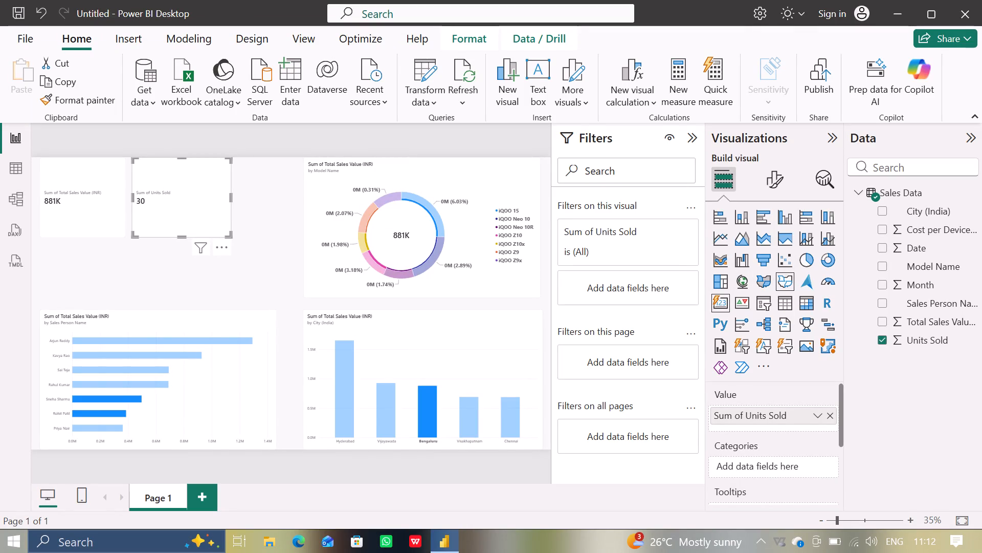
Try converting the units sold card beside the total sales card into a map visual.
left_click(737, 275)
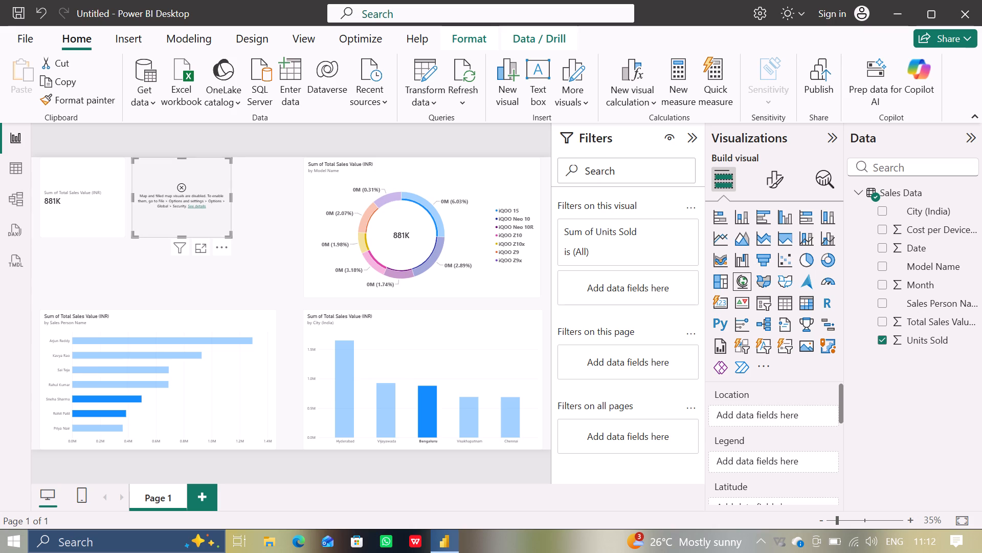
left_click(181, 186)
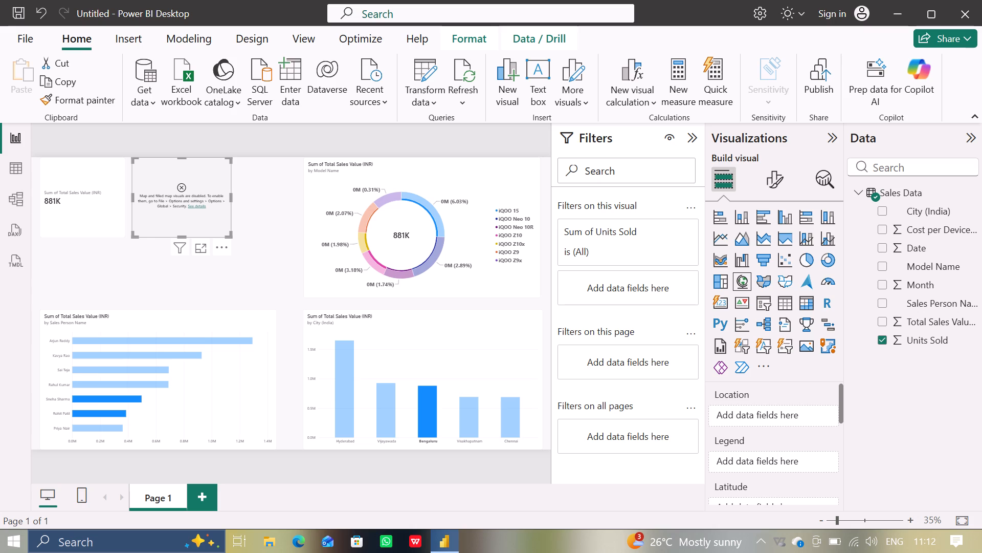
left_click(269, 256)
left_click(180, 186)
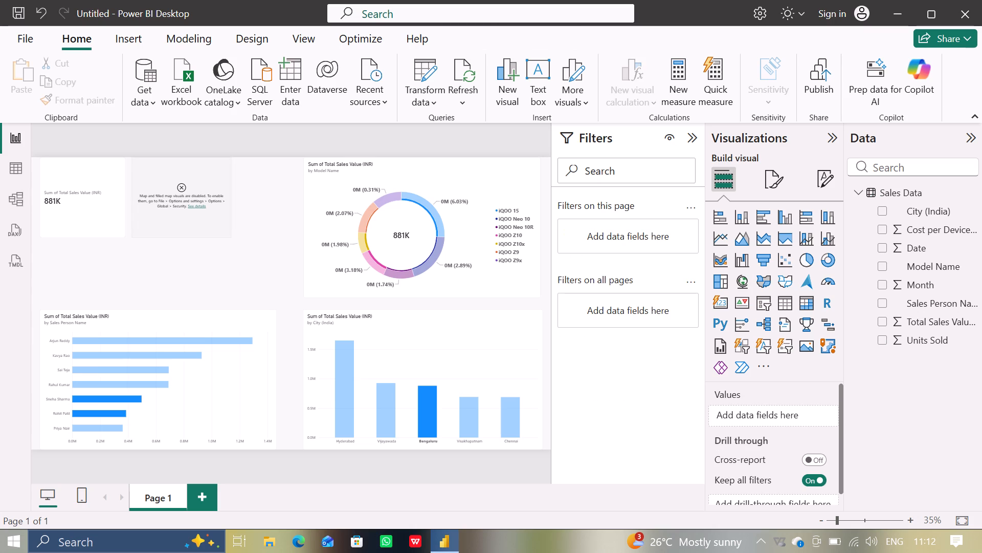
Delete the converted map visual beside the total sales card.
left_click(217, 245)
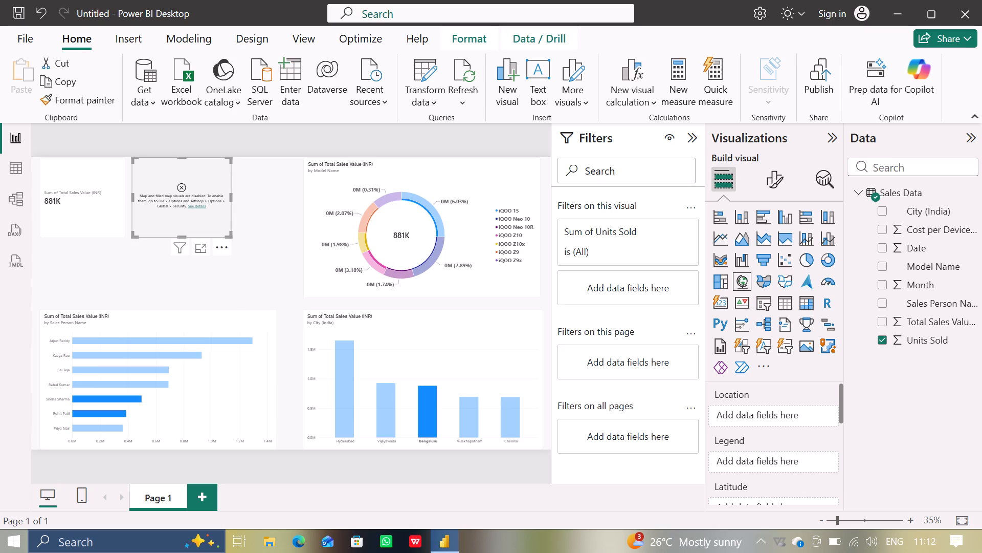
left_click(259, 282)
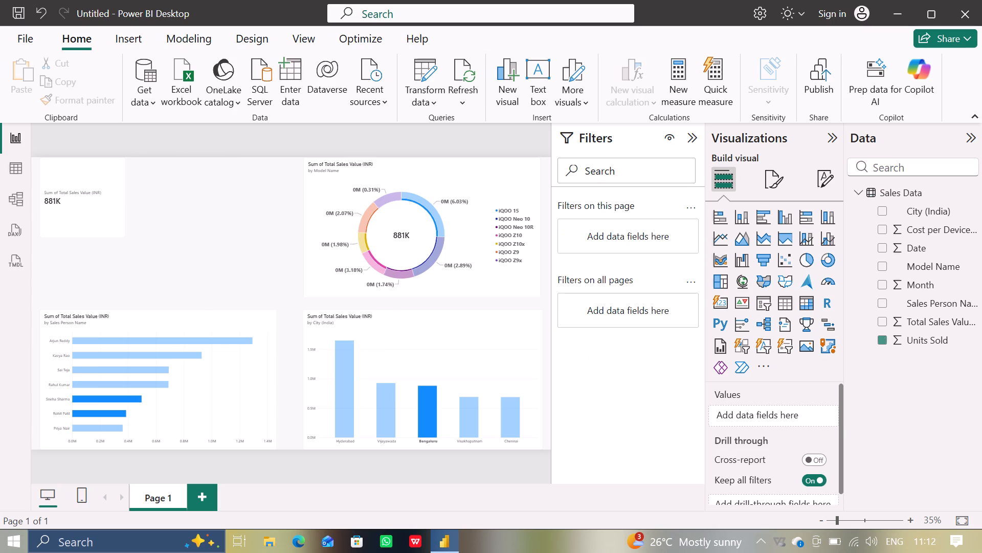
Add a card visual directly below the total sales card with Units Sold as its value, leaving it deselected.
left_click(725, 300)
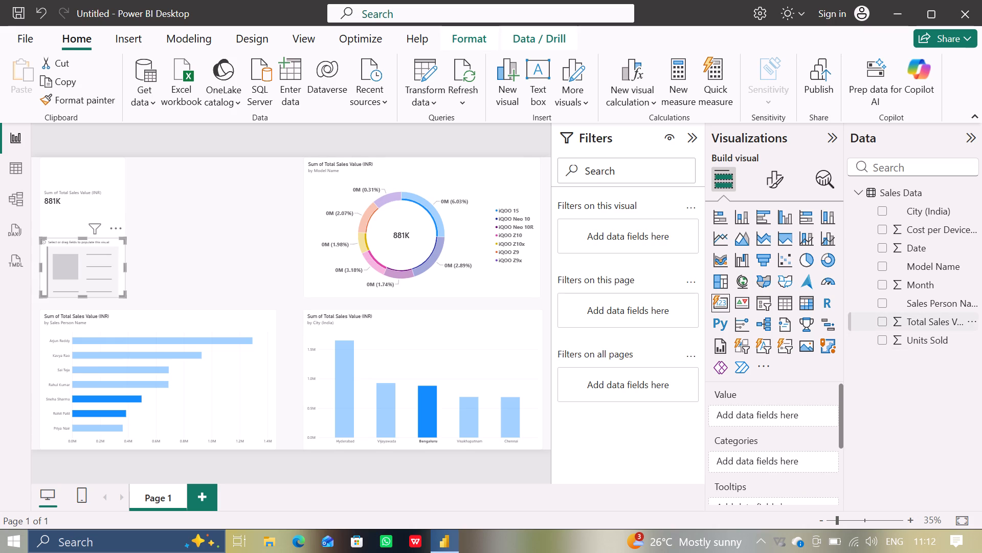
double_click(884, 340)
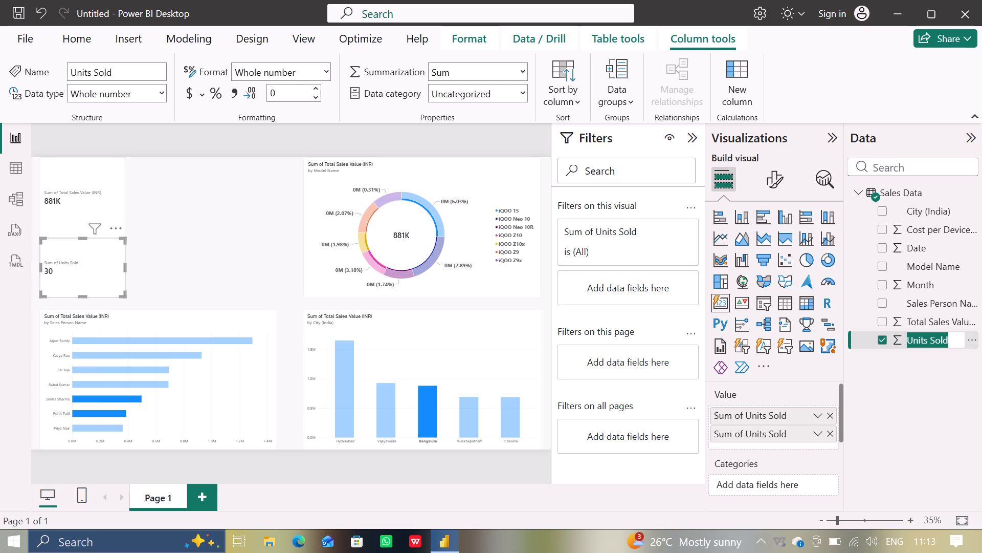
left_click(204, 258)
left_click(195, 268)
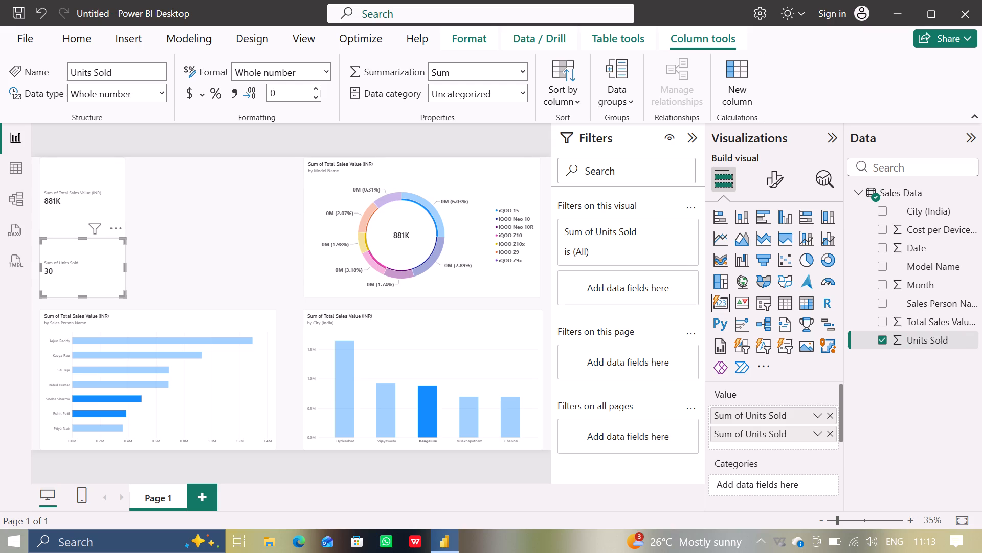
left_click(152, 198)
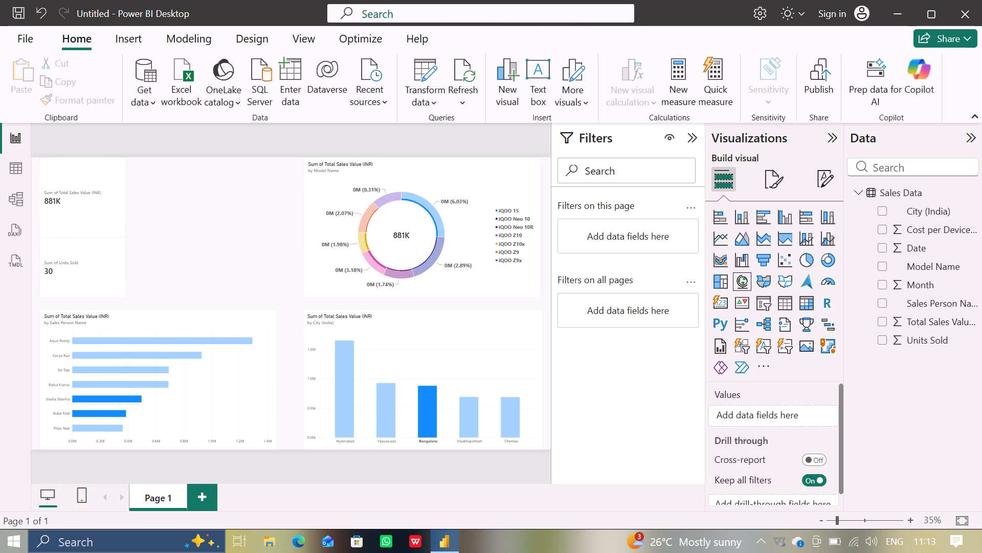
Add an empty map visual in the free space between the total sales card and the model donut chart.
left_click(743, 282)
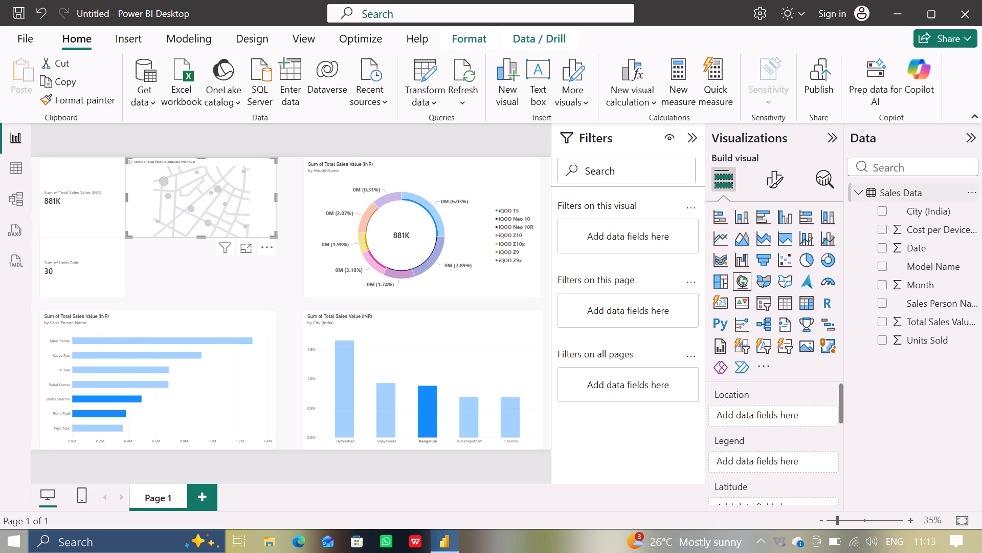
double_click(882, 211)
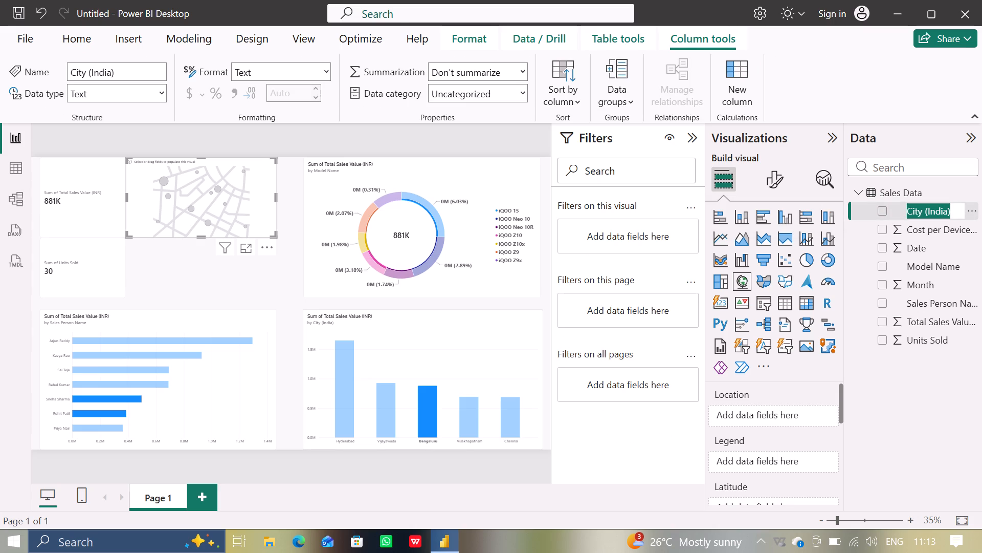
Cross-highlight Hyderabad in the city chart to see how the two cards respond.
left_click(347, 394)
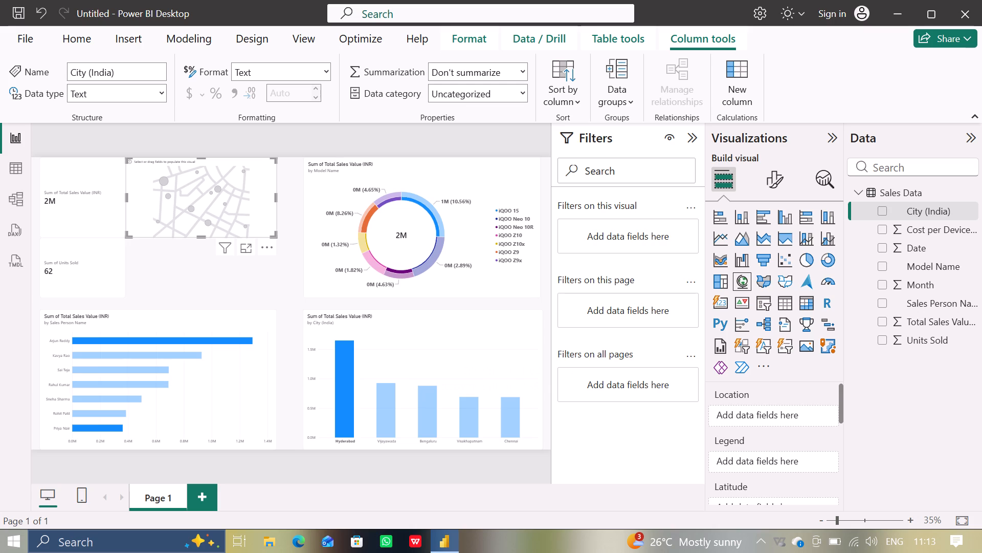
Set City (India) as the location field of the map visual.
left_click(226, 198)
scroll(795, 435, "up", 2)
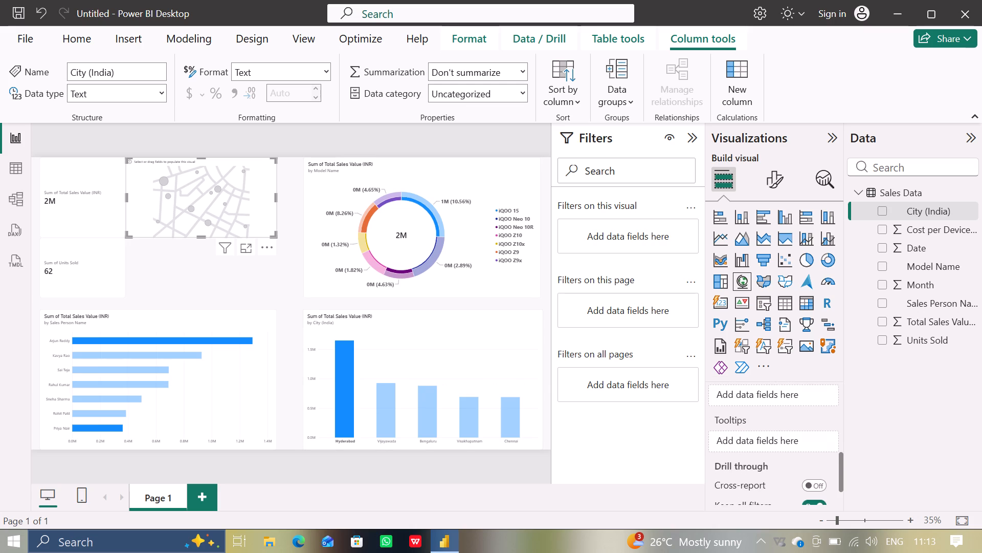
scroll(795, 435, "up", 1)
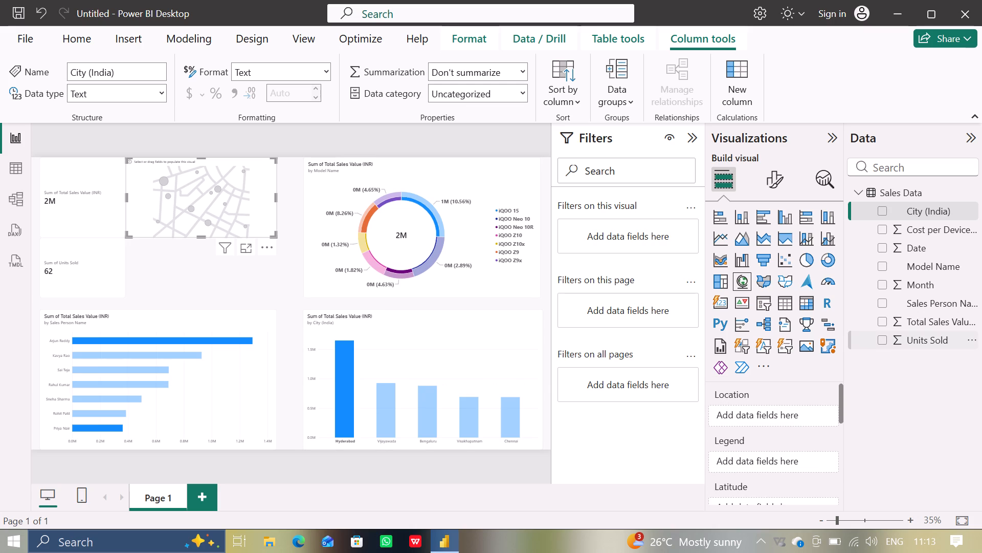
left_click(884, 210)
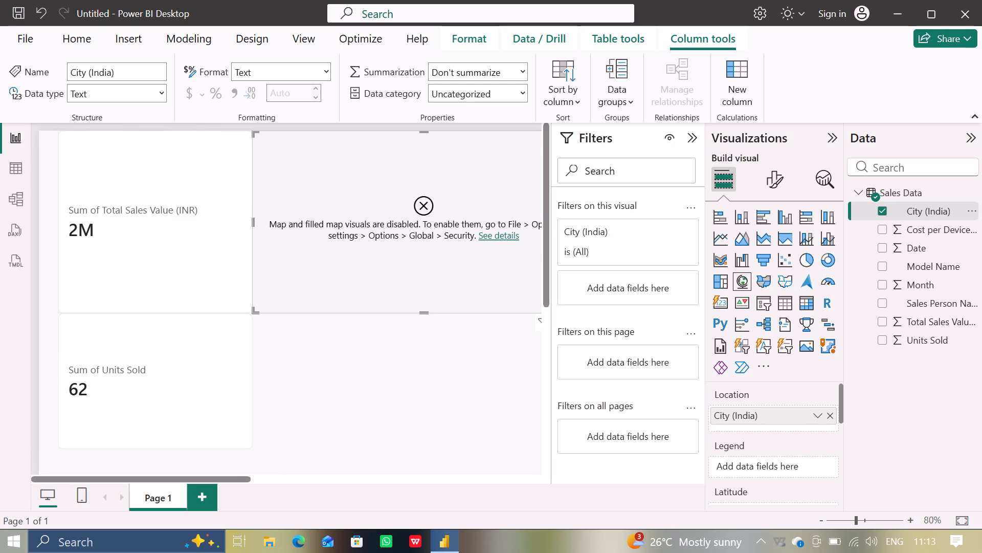
Open the map visual's error information, expand and copy its technical details, and close it.
scroll(221, 211, "left", 1)
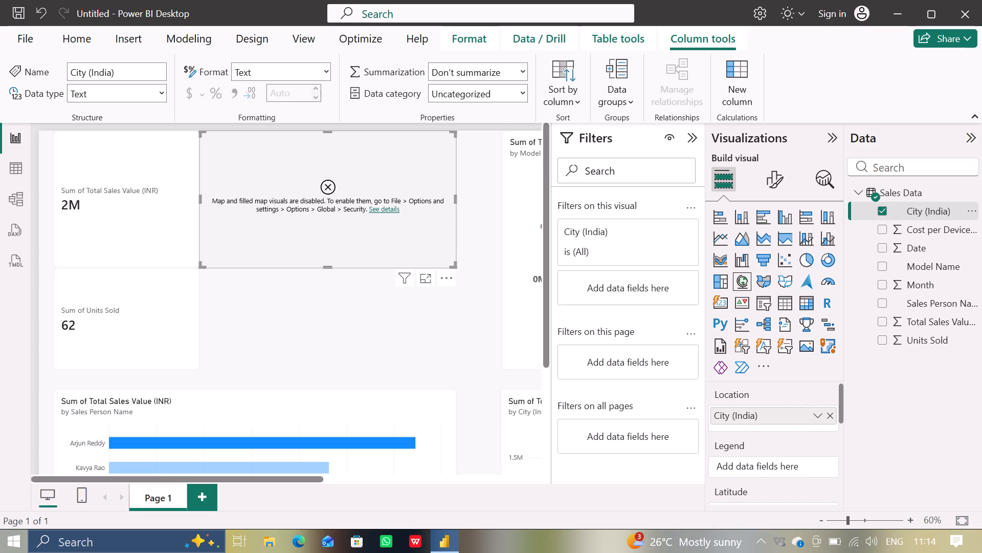
left_click(383, 209)
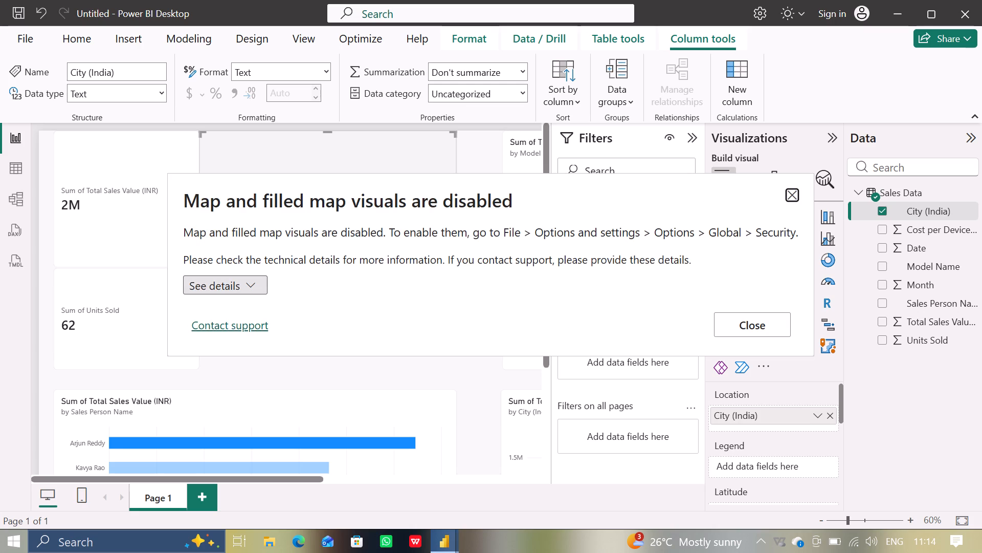
left_click(245, 286)
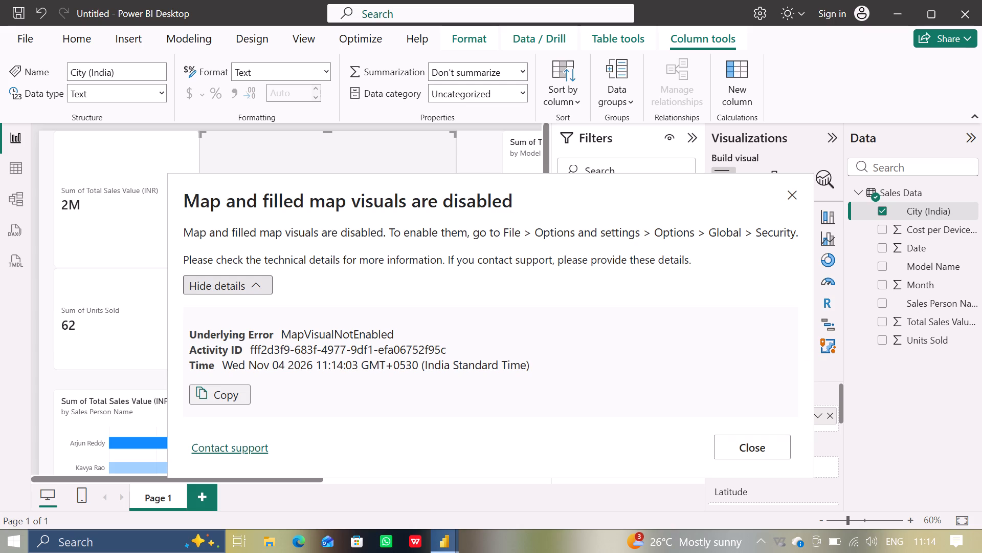
scroll(258, 417, "down", 1)
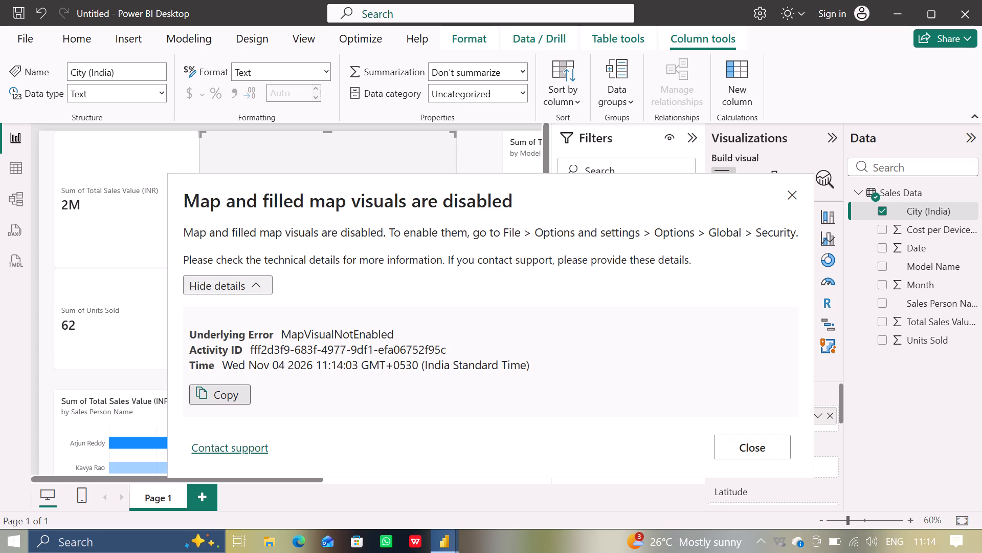
left_click(212, 396)
left_click(789, 200)
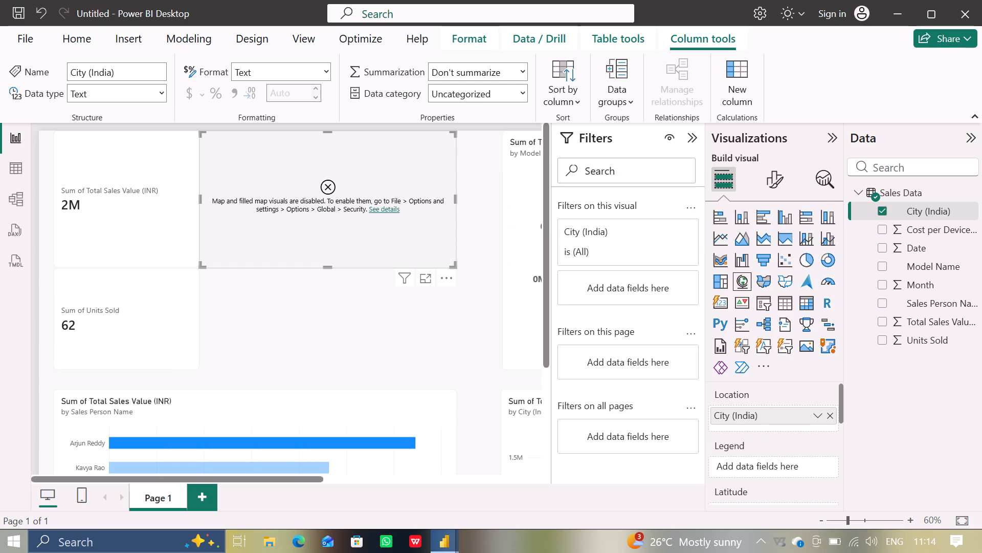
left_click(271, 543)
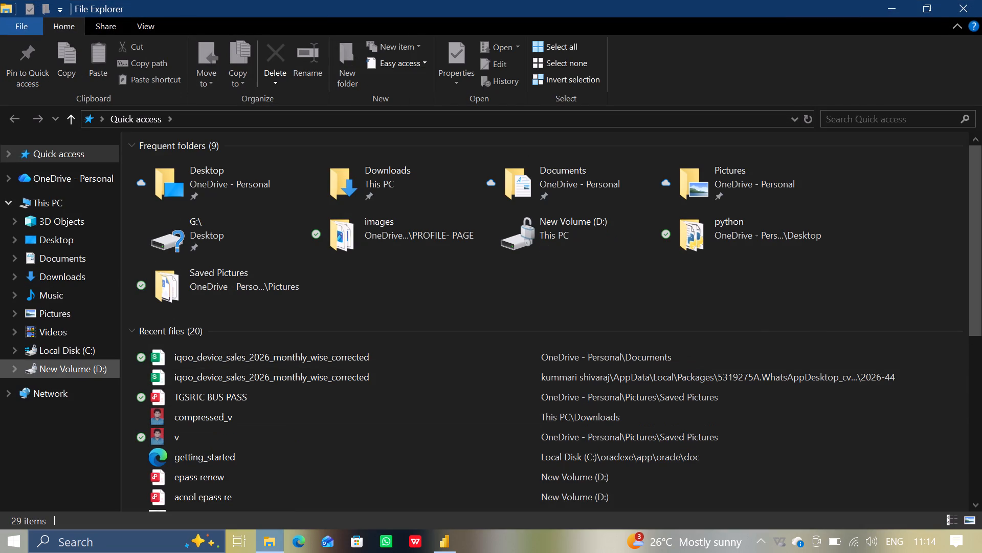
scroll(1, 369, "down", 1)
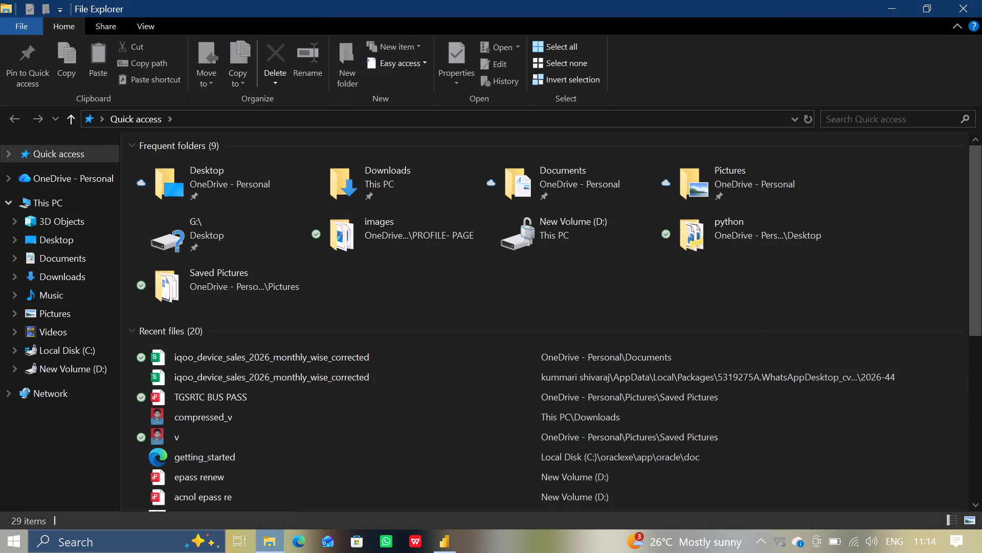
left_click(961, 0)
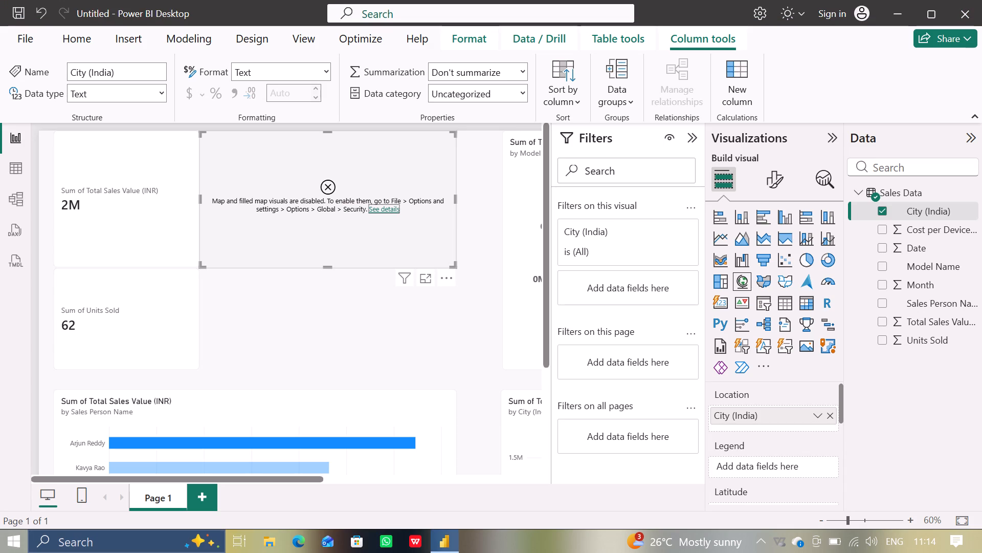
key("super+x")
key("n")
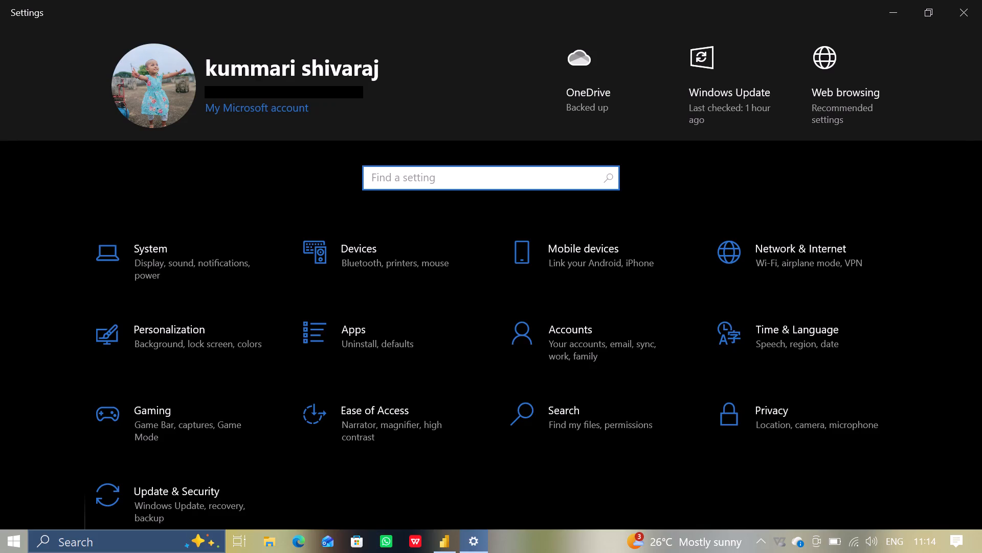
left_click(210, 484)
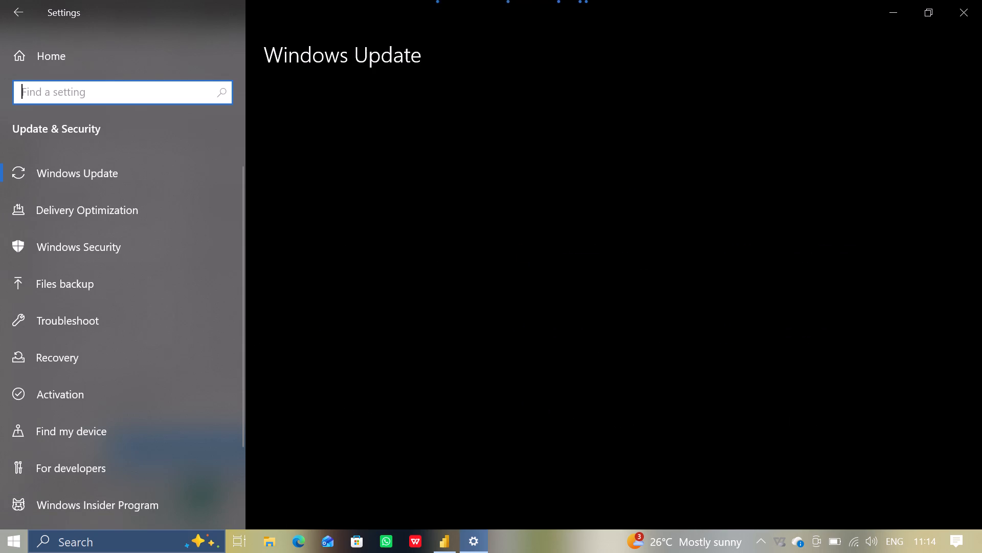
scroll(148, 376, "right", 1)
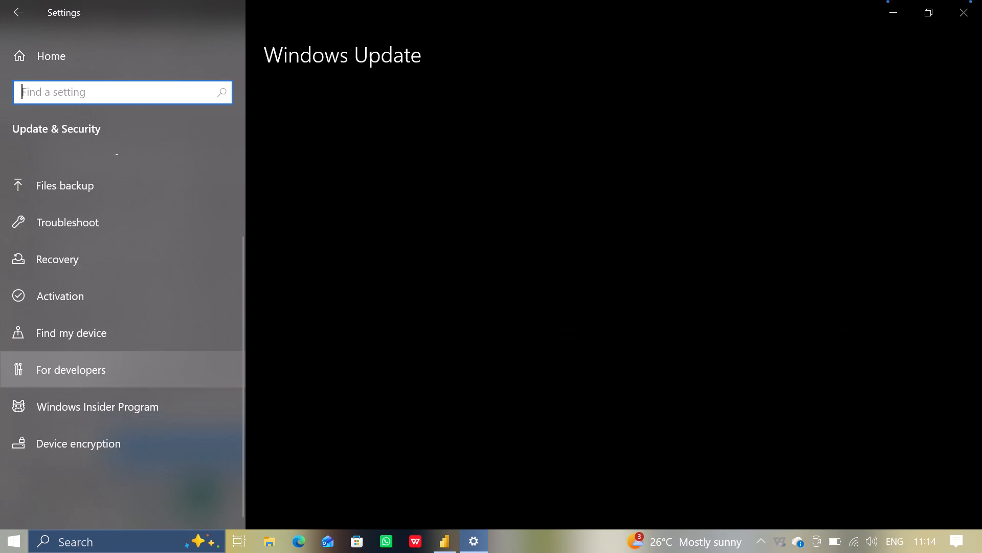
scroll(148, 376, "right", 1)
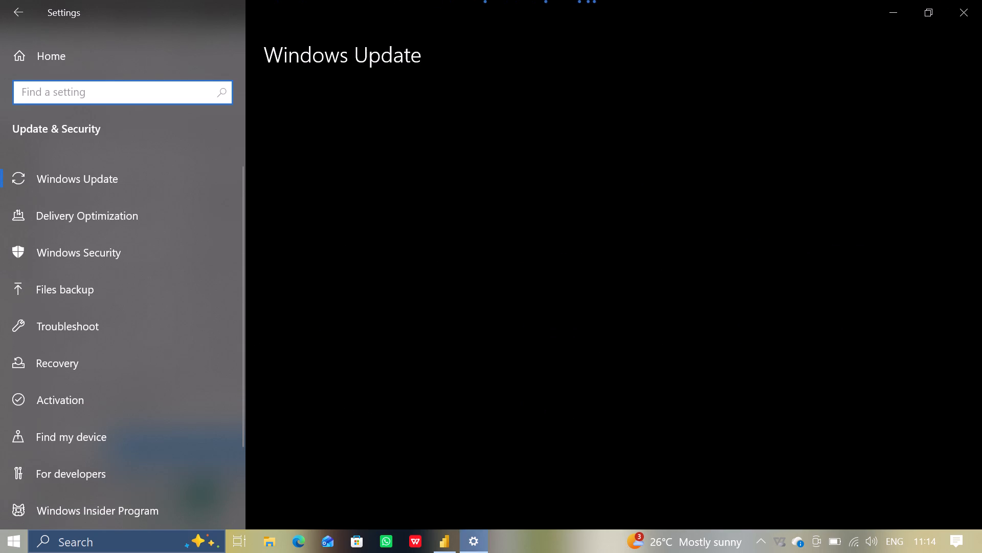
Return to Power BI Desktop and enable Use Map and Filled Map visuals in the global Security options.
left_click(454, 547)
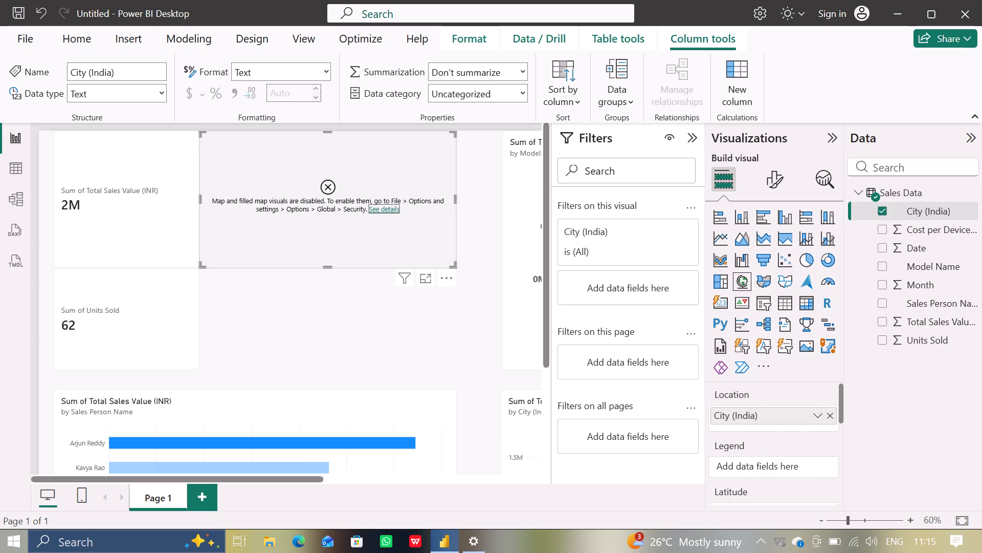
left_click(25, 32)
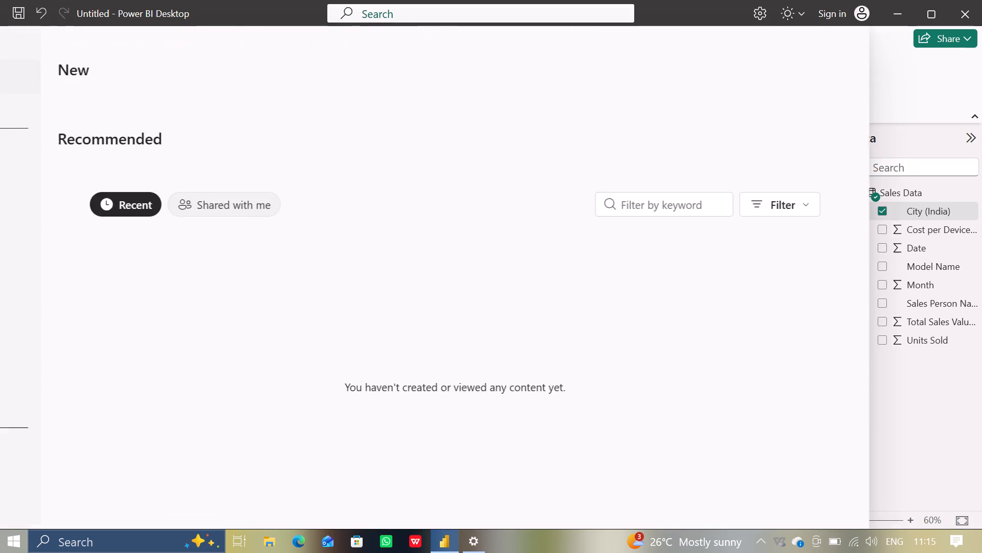
left_click(67, 473)
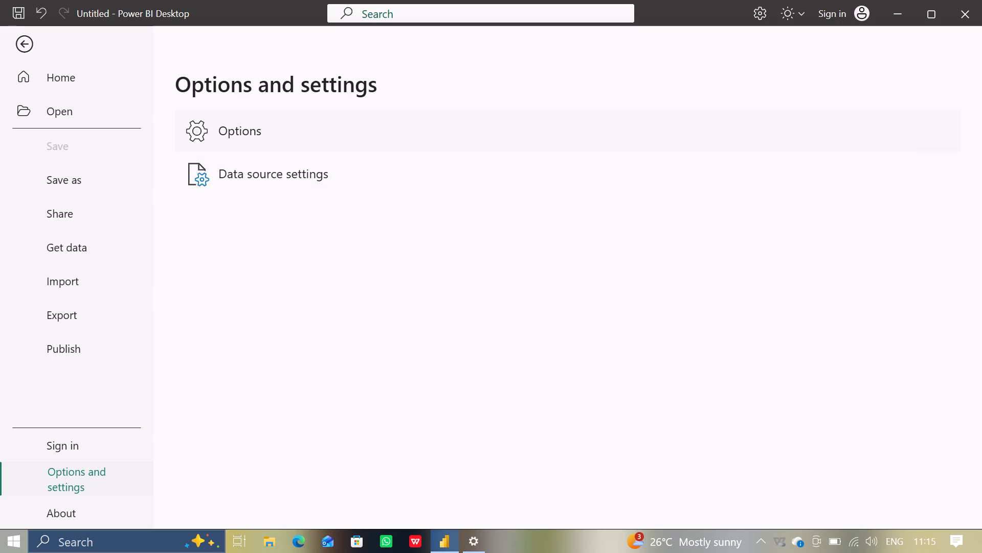
left_click(232, 137)
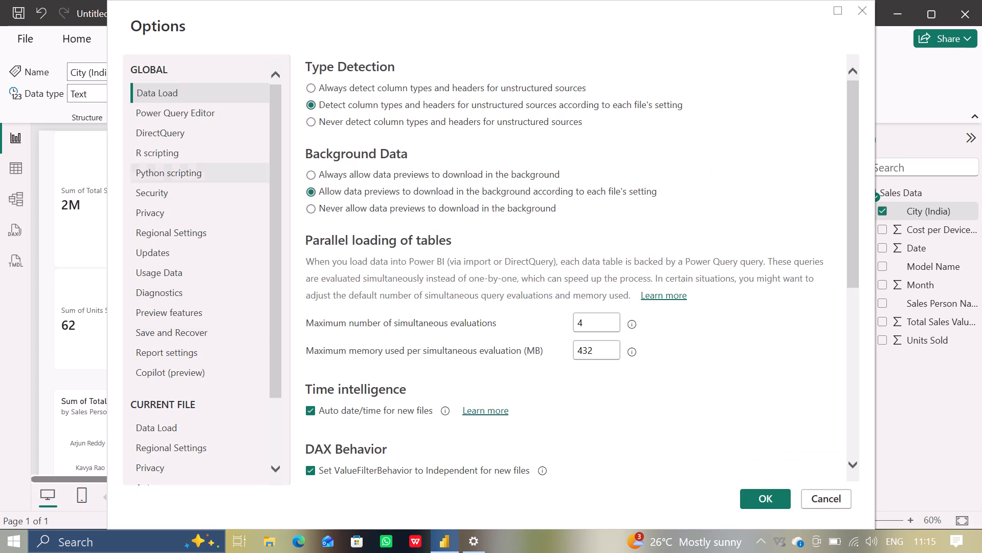
left_click(170, 185)
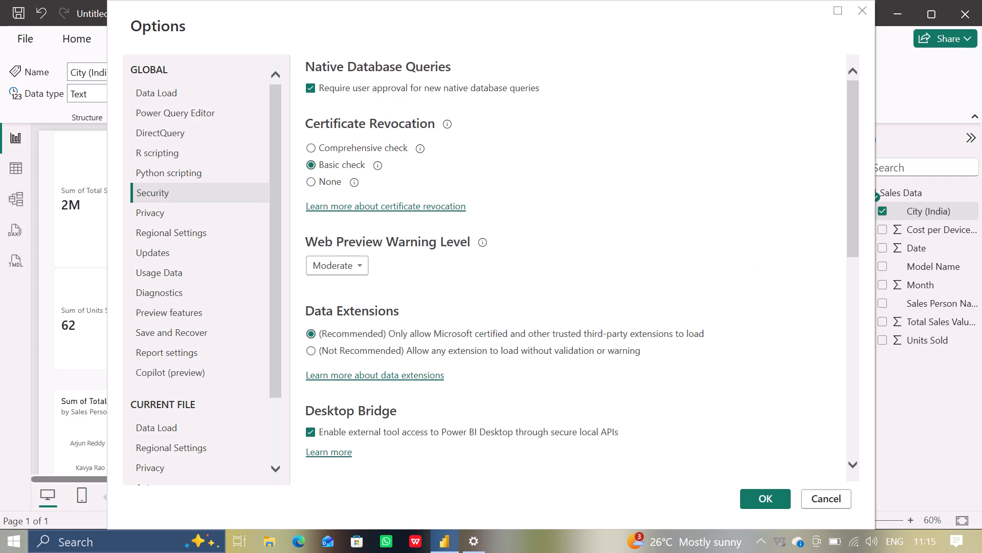
scroll(457, 297, "up", 1)
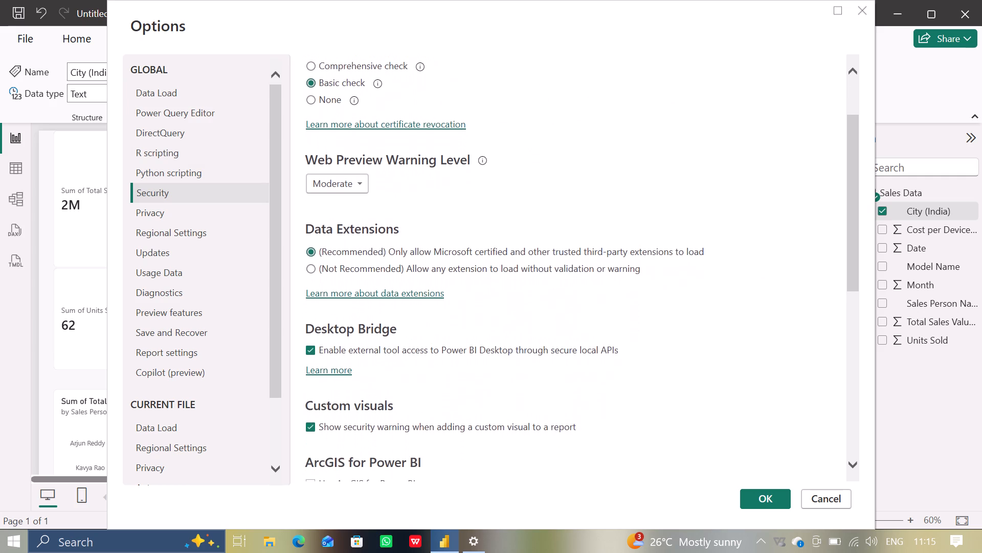
scroll(457, 297, "up", 1)
scroll(457, 297, "down", 2)
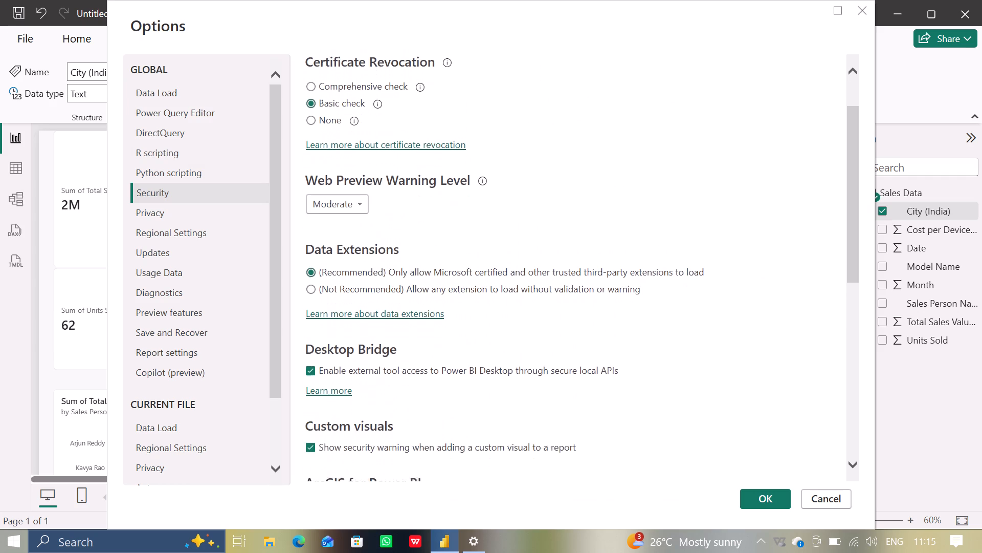
scroll(457, 297, "down", 5)
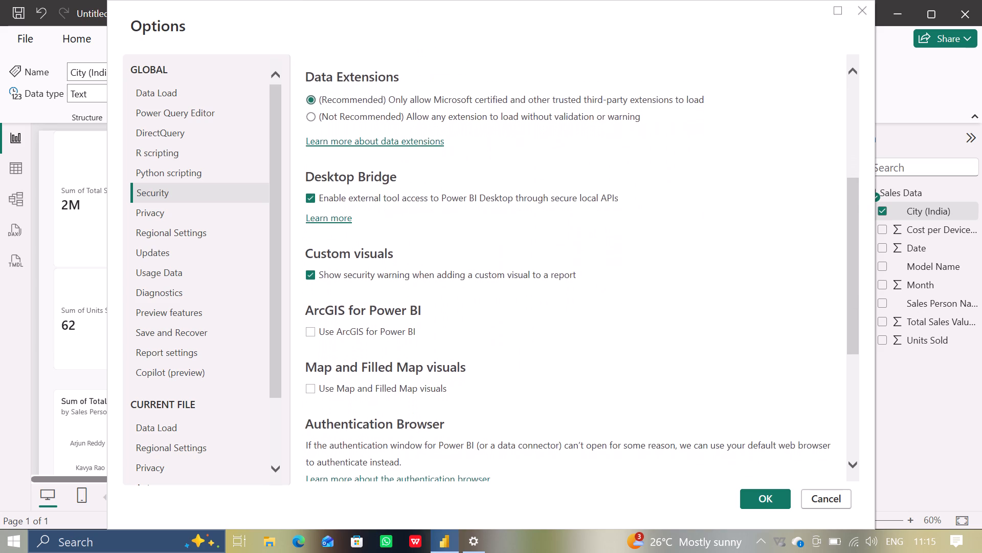
scroll(457, 297, "down", 2)
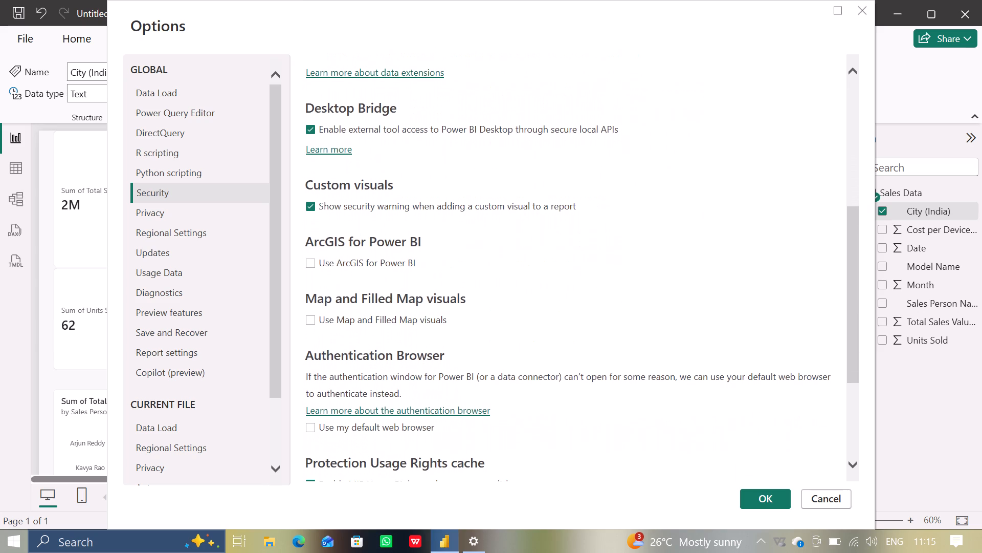
scroll(457, 297, "down", 1)
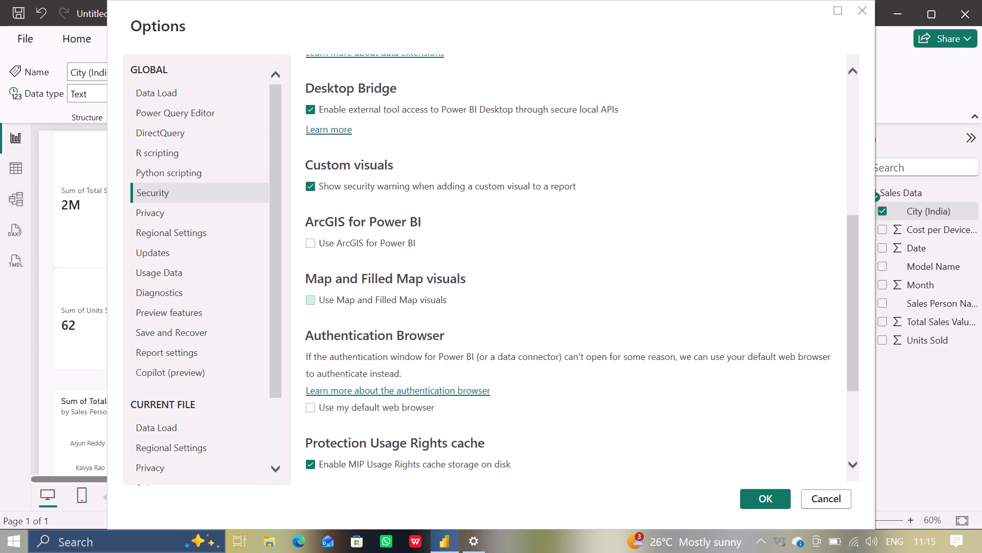
left_click(306, 296)
left_click(775, 501)
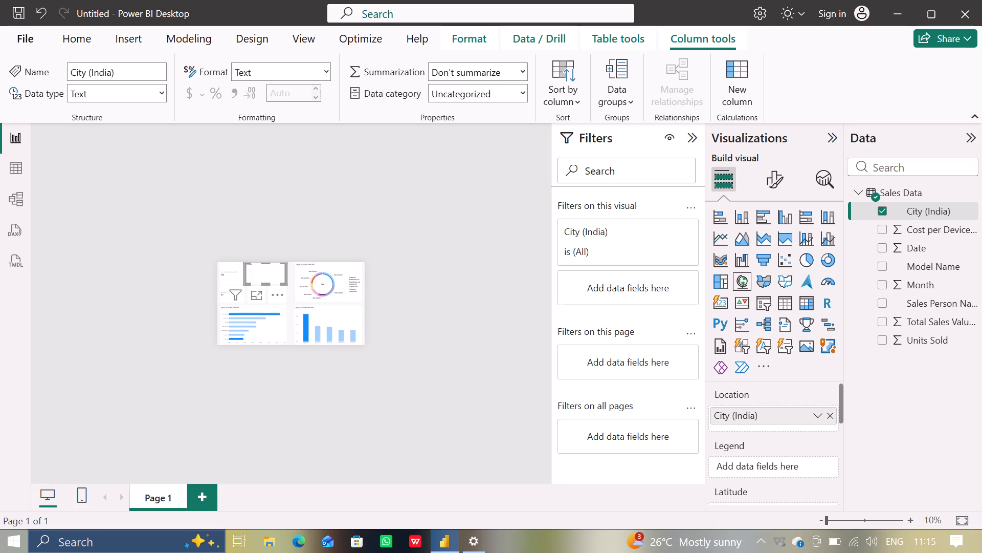
Cross-highlight Vijayawada in the city chart to see how the map and the other visuals respond.
left_click(449, 401)
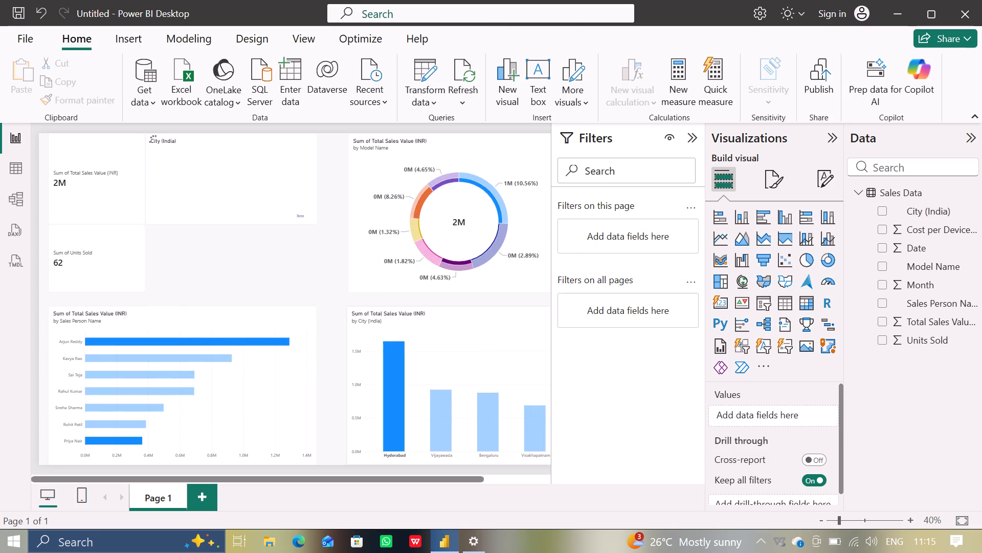
left_click(831, 523)
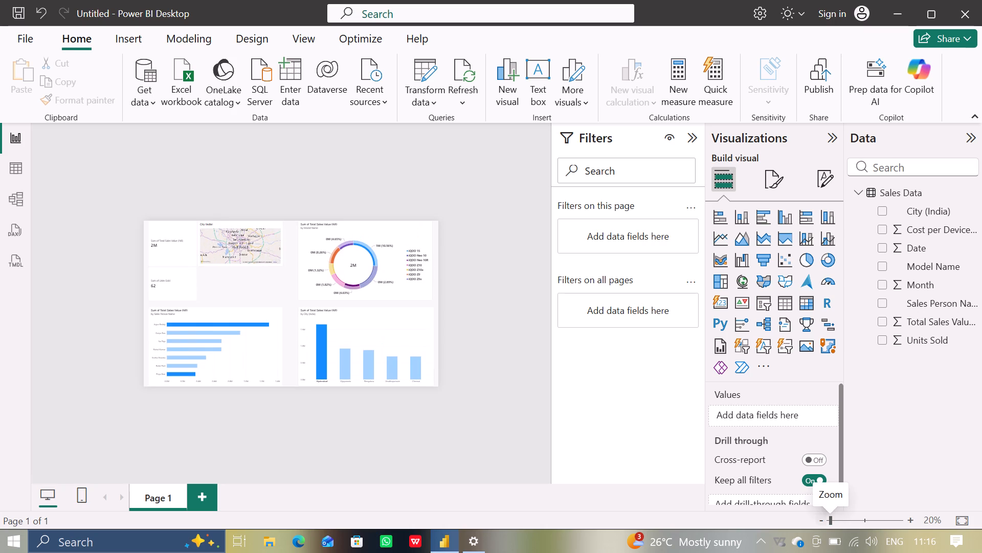
key("Right")
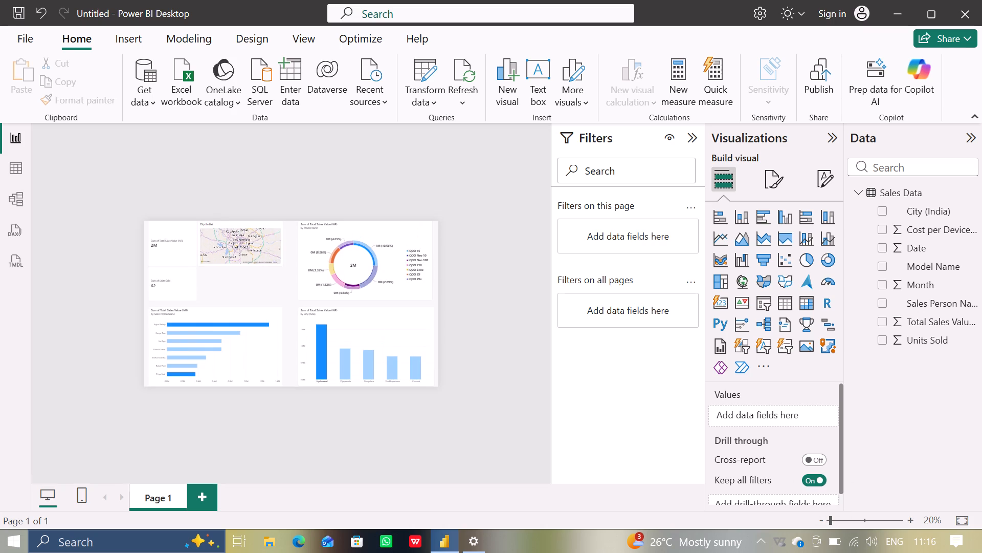
key("Right")
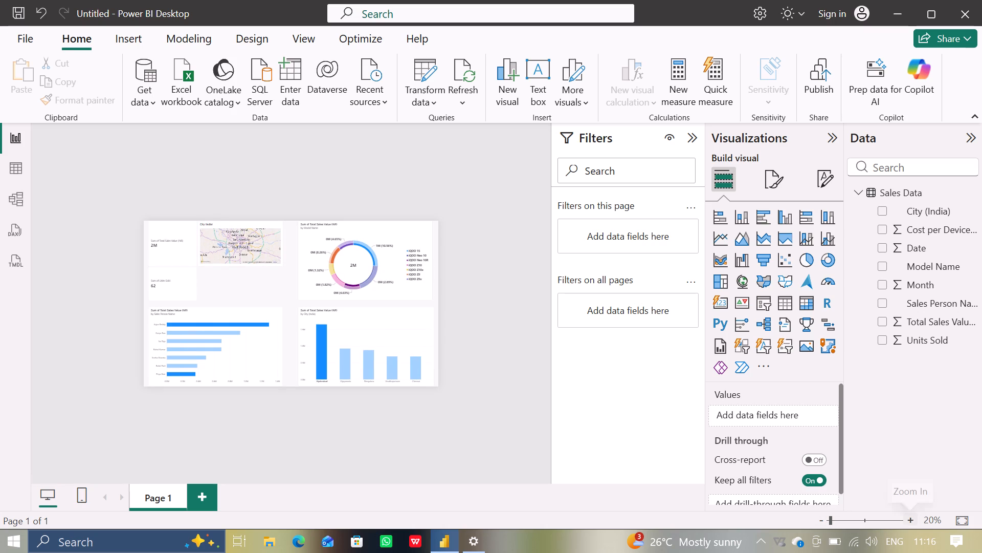
left_click(916, 519)
left_click(916, 519)
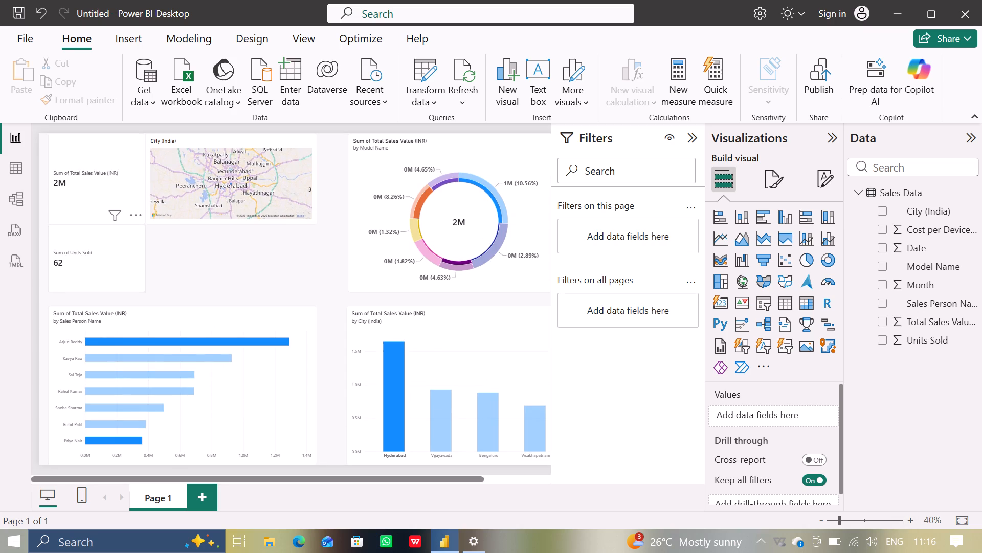
scroll(191, 292, "left", 1)
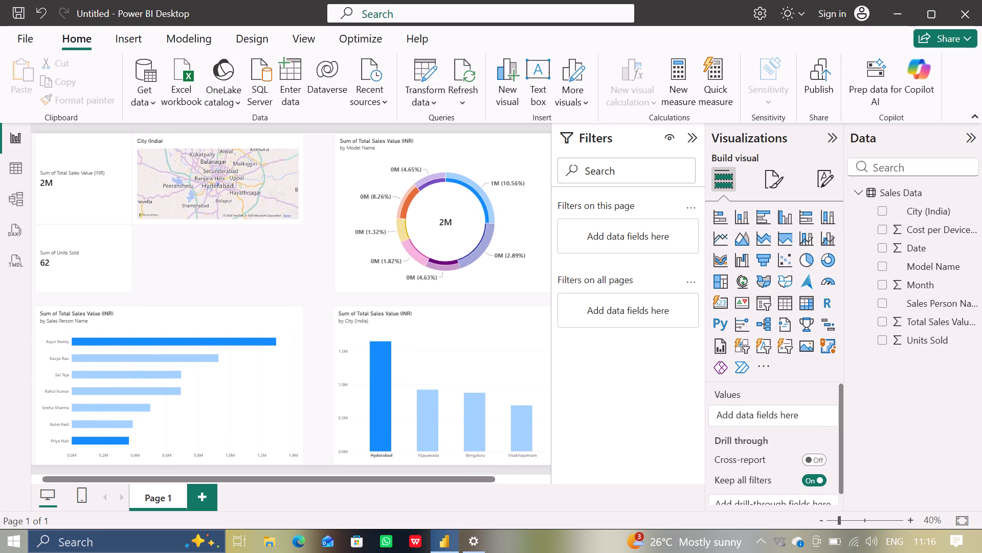
scroll(191, 292, "left", 1)
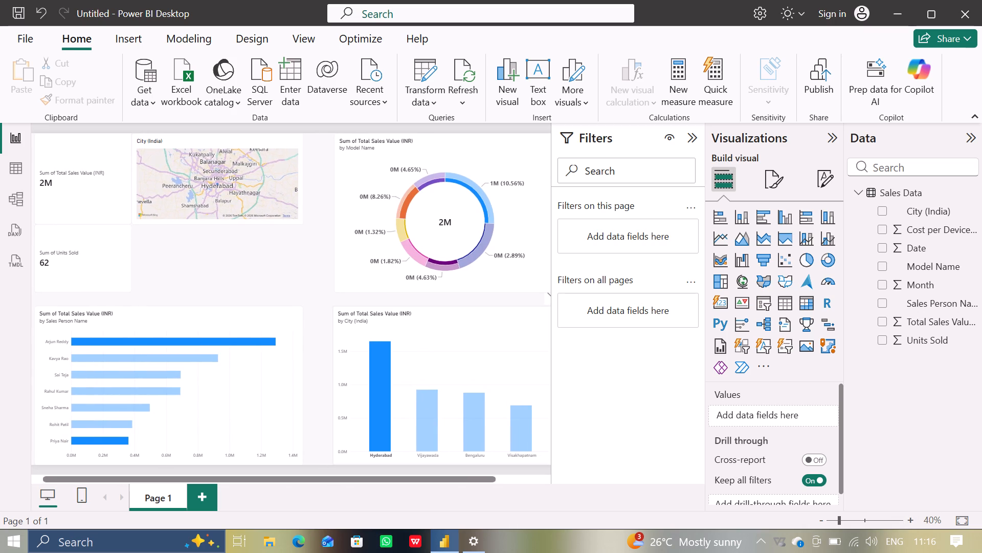
left_click(431, 428)
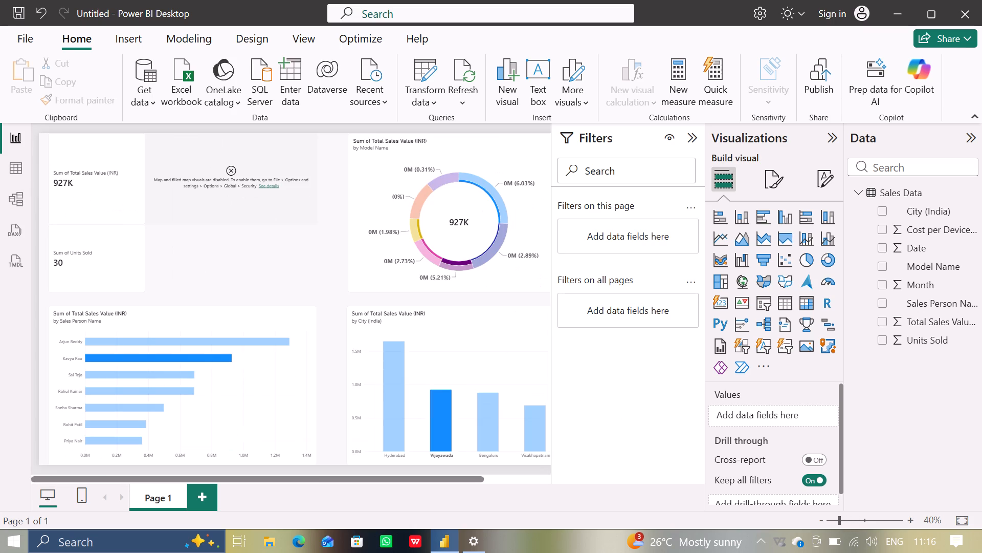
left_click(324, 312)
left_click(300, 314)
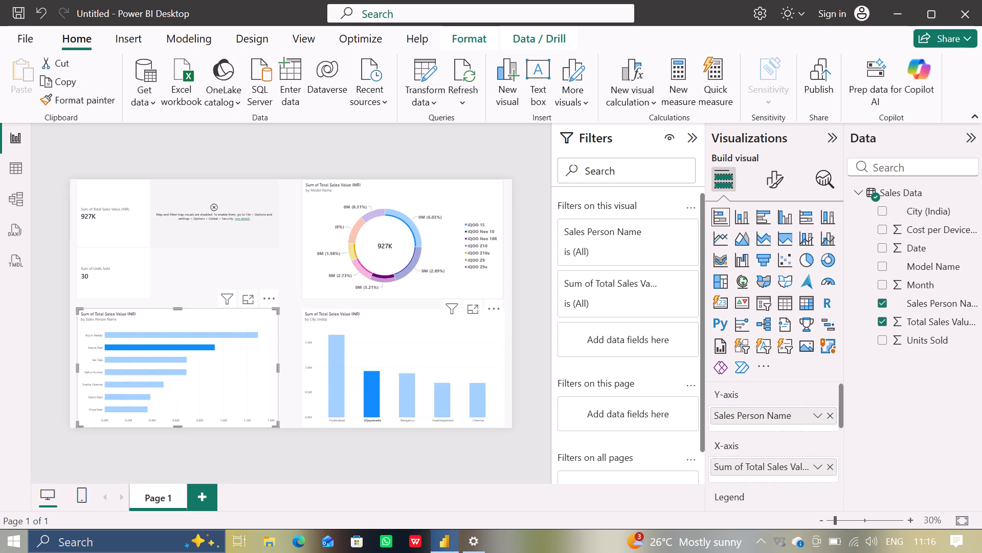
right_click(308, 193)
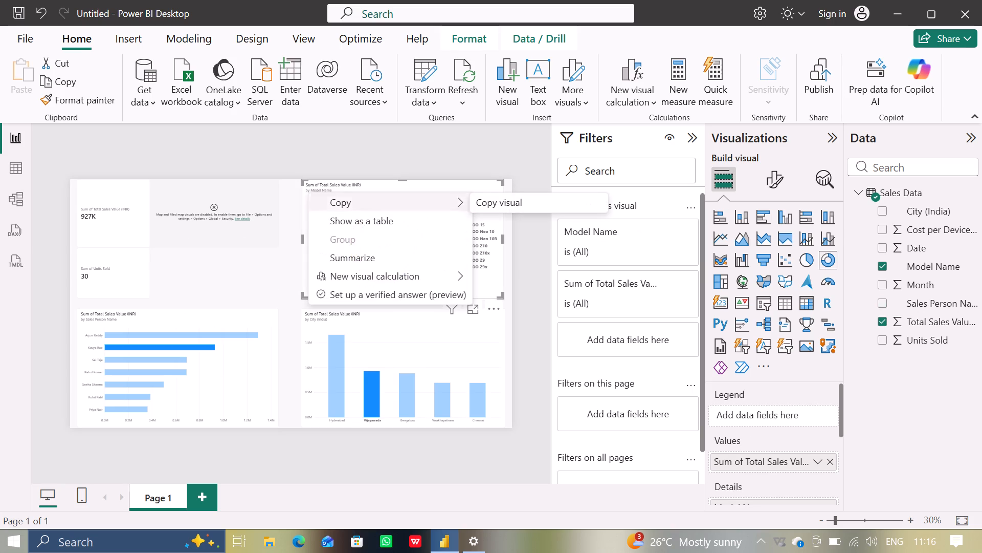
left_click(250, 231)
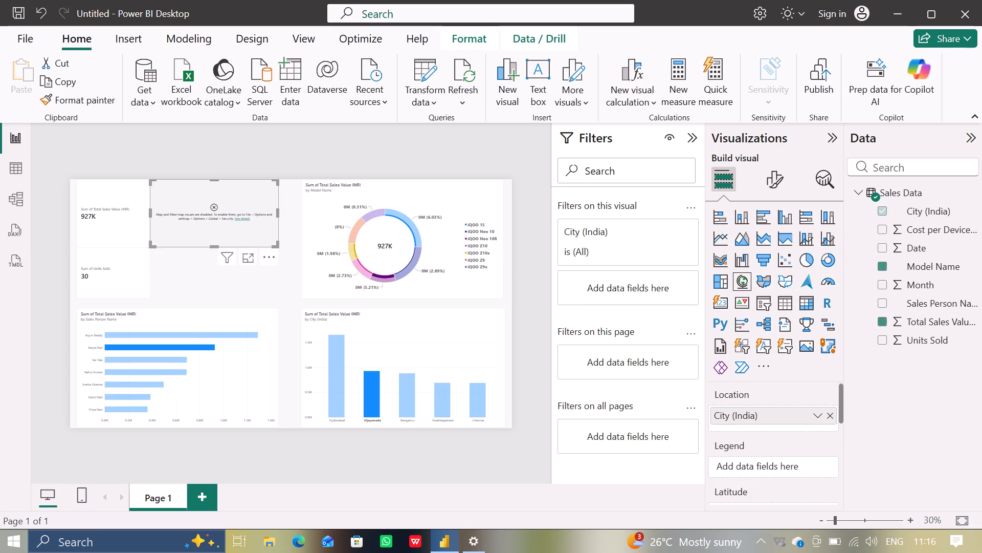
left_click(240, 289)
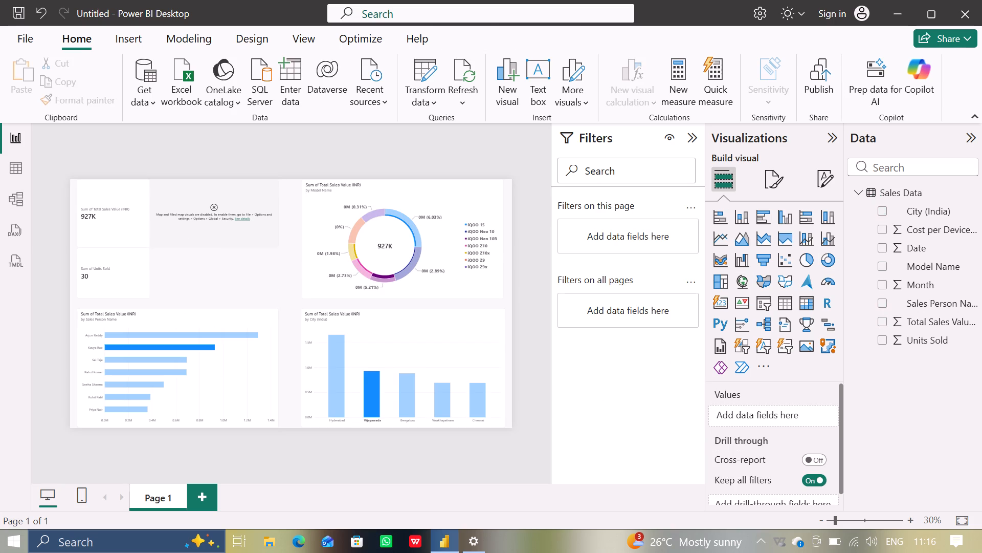
Recheck the Map and Filled Map visuals setting in the global Security options and close the options.
left_click(21, 36)
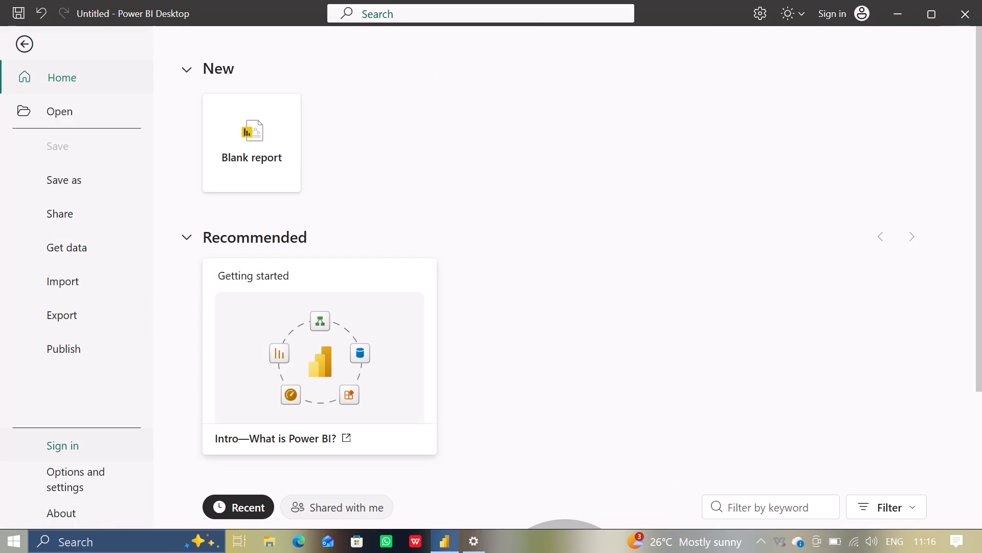
left_click(74, 476)
left_click(230, 123)
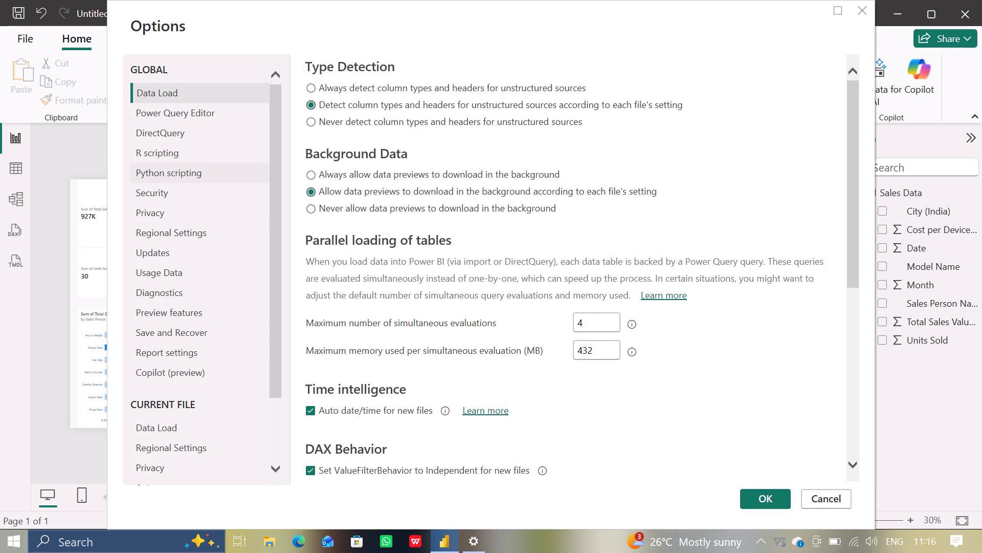
left_click(147, 192)
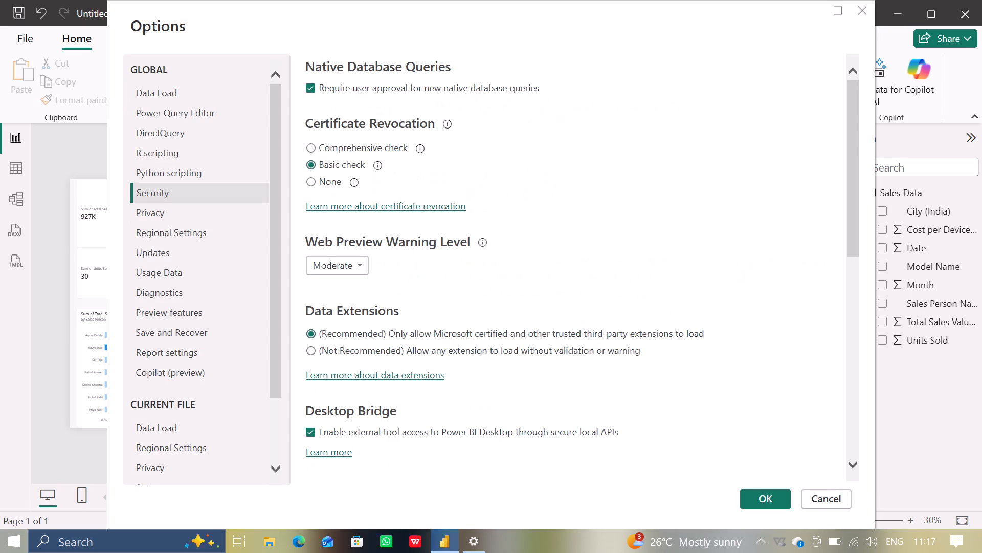
scroll(485, 372, "down", 4)
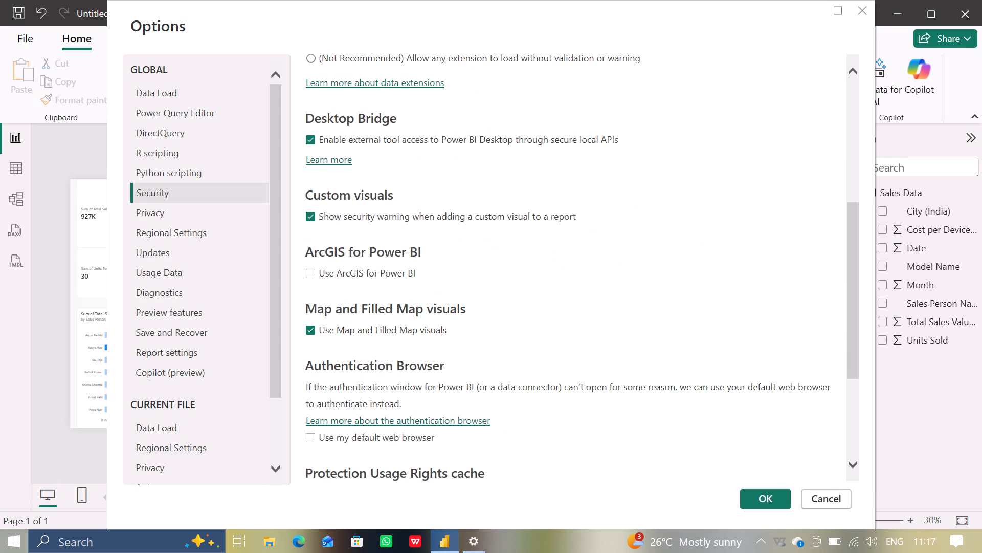
left_click(766, 497)
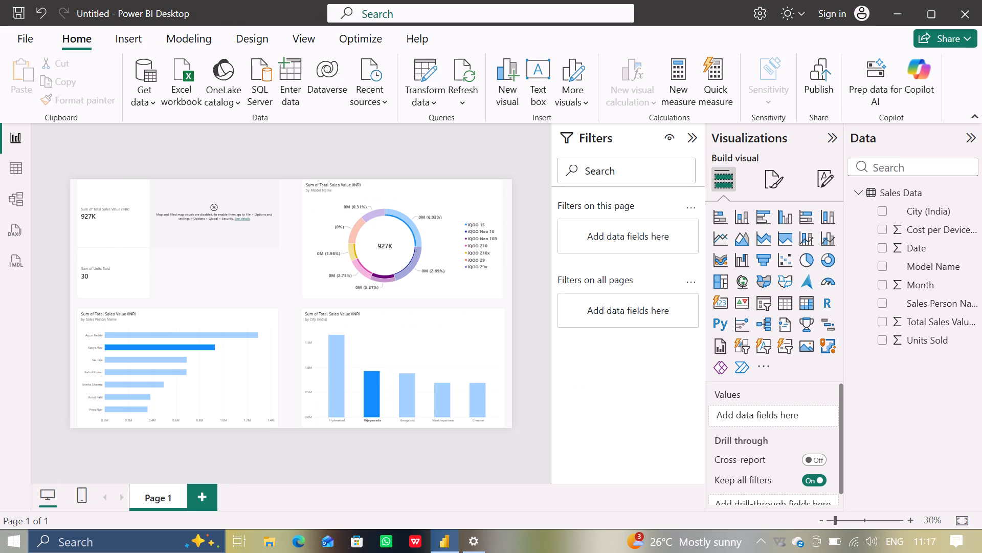
Cross-highlight Bengaluru and Hyderabad in turn in the city chart to see how the map responds.
left_click(410, 392)
left_click(333, 378)
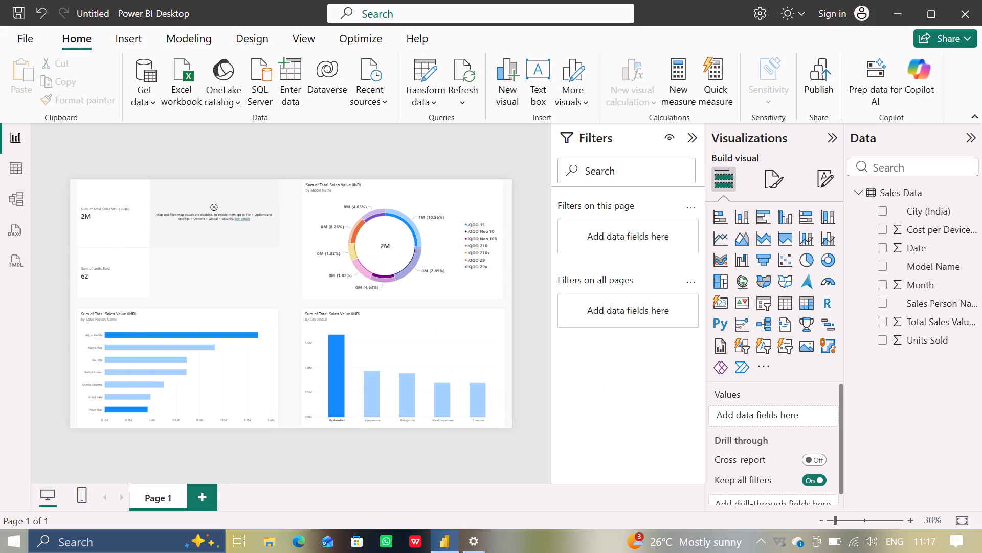
Set the report page zoom to Fit to page.
left_click_drag(286, 327, 280, 327)
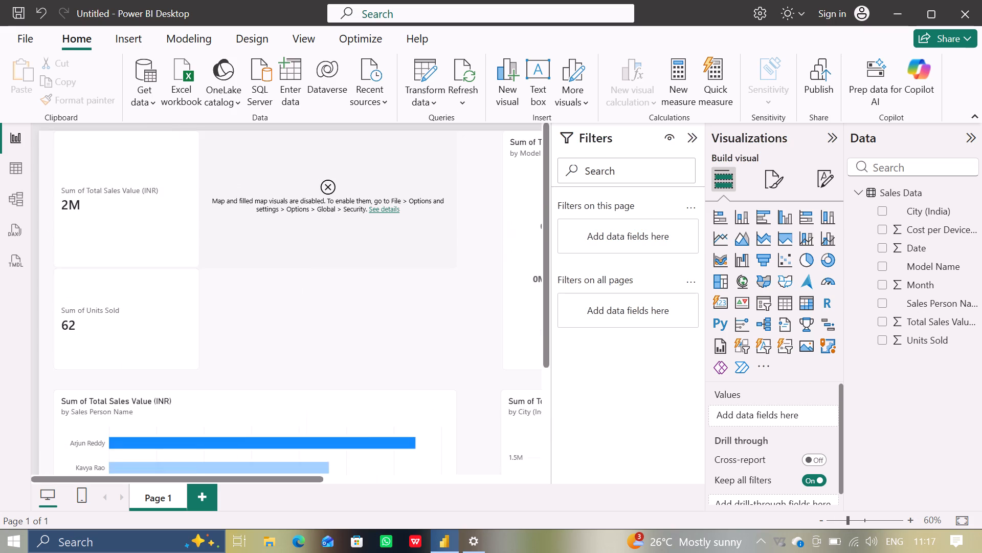
left_click_drag(280, 327, 267, 329)
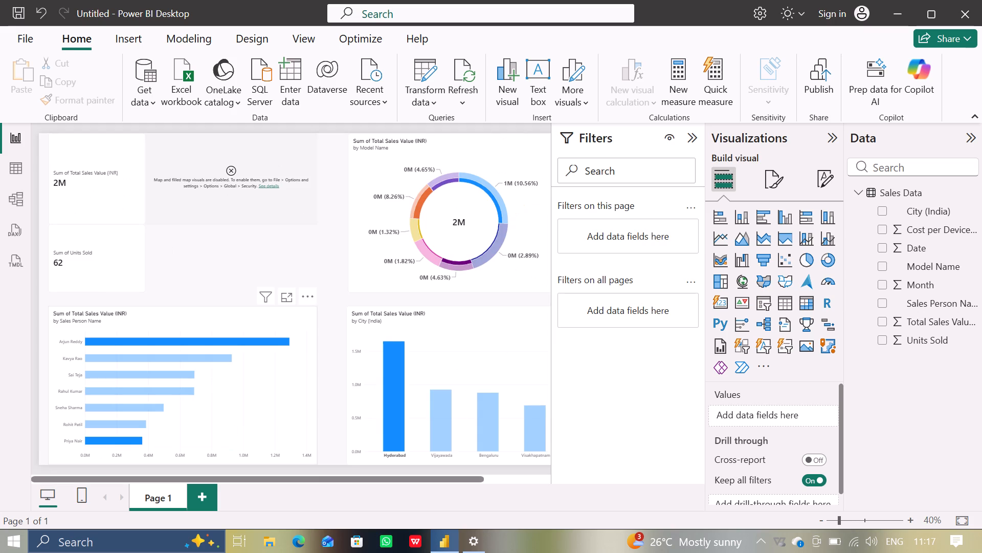
left_click(937, 524)
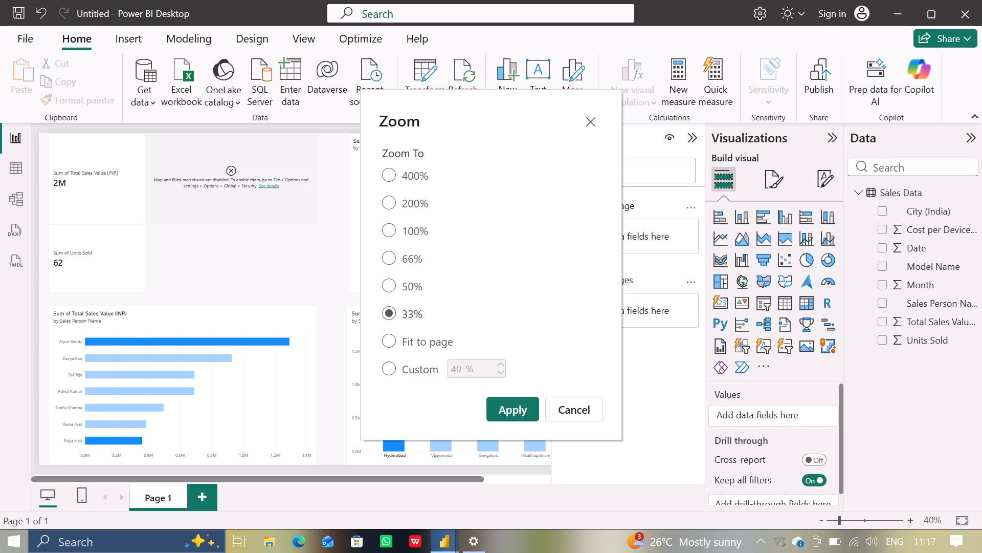
left_click(387, 336)
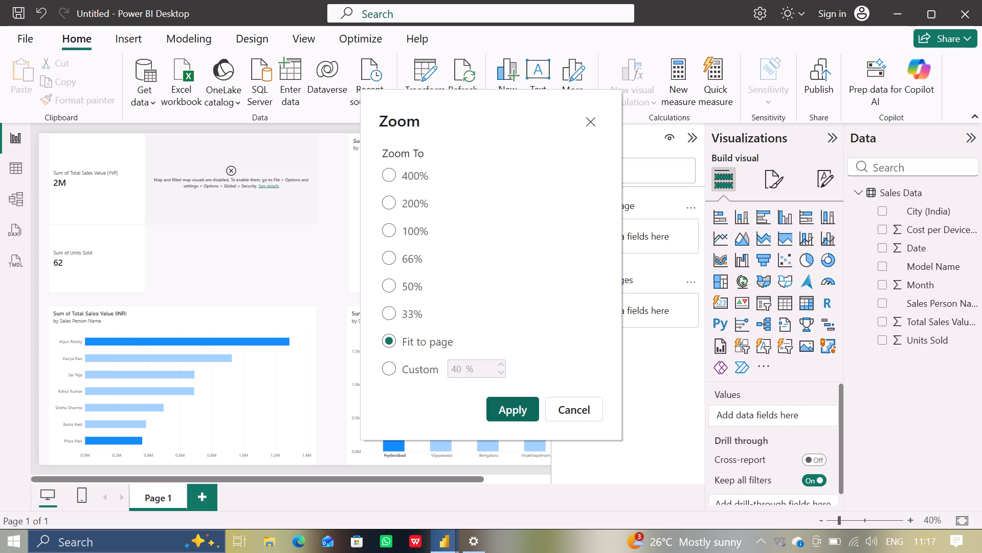
left_click(511, 410)
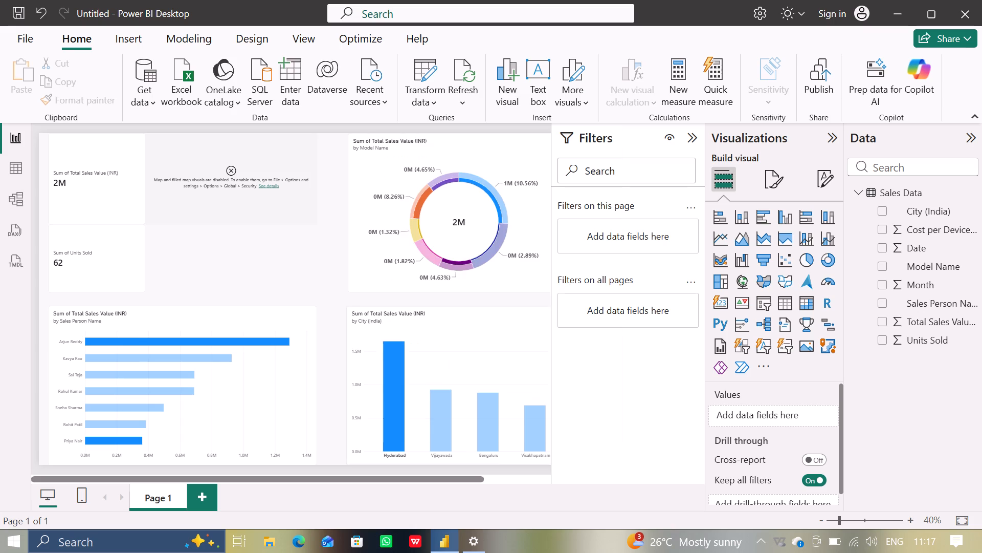
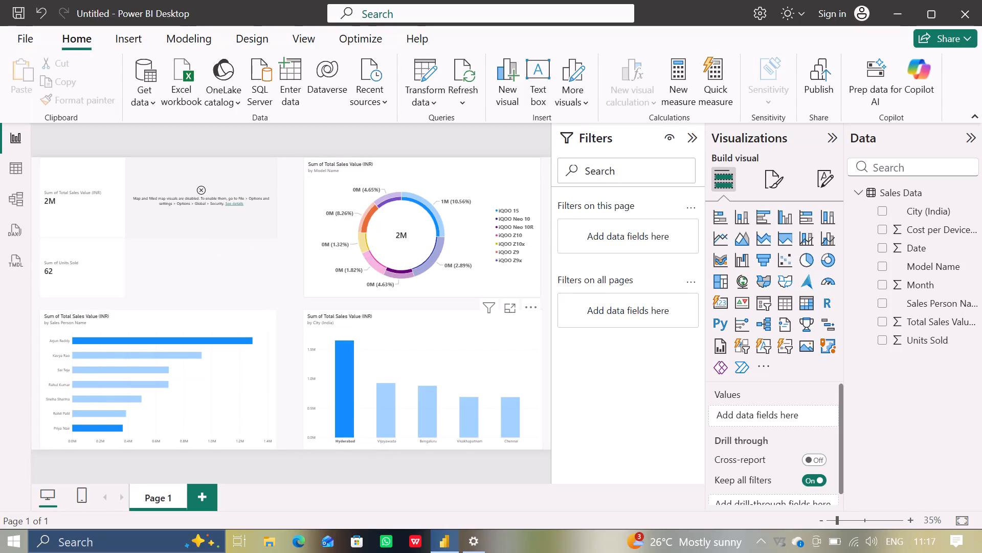
Clear the Hyderabad highlight in the city chart and remove the map visual from the page.
left_click(347, 394)
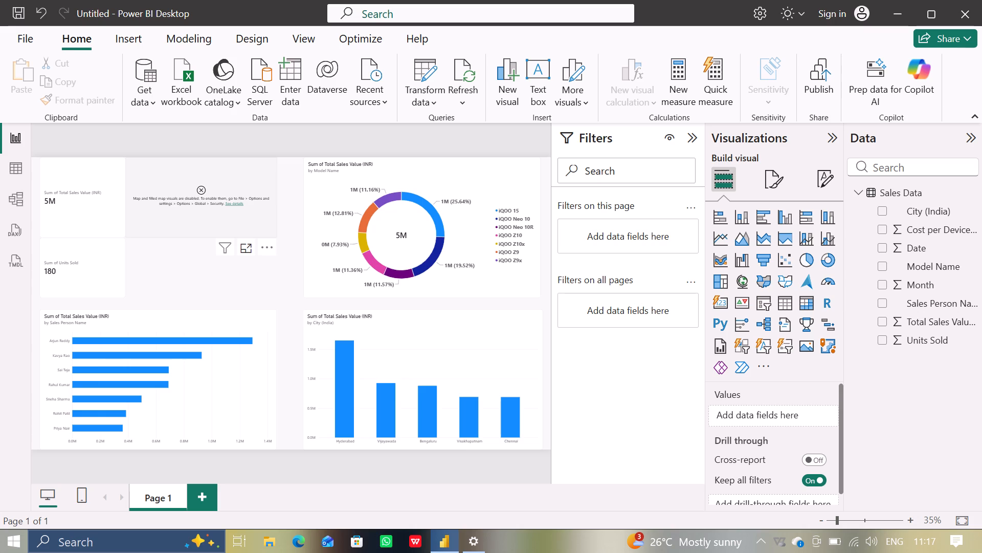
left_click(258, 247)
left_click(282, 280)
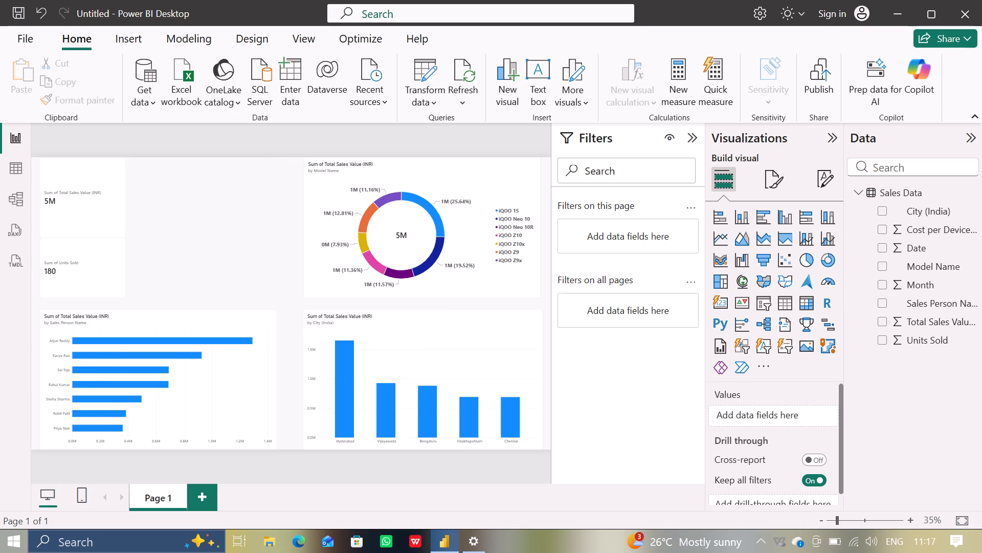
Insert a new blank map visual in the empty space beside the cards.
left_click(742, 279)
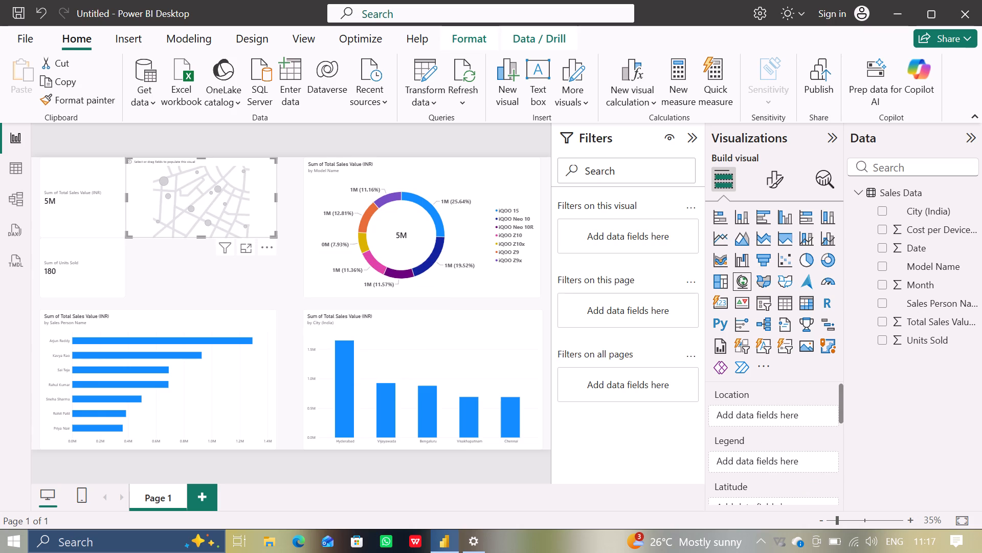
Cross-highlight the top bar in the sales person chart, then Vijayawada in the city chart, to see how the visuals respond.
left_click(207, 341)
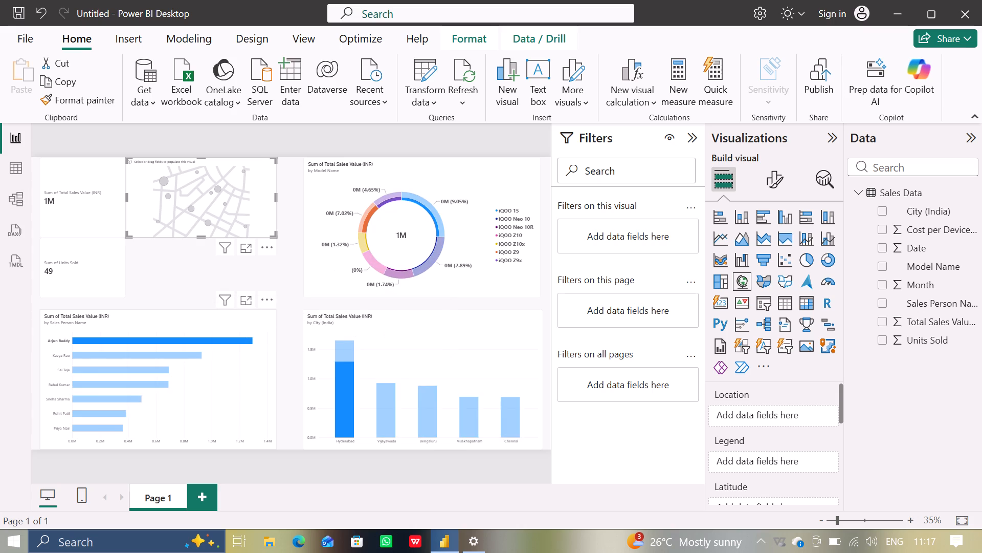
left_click(383, 415)
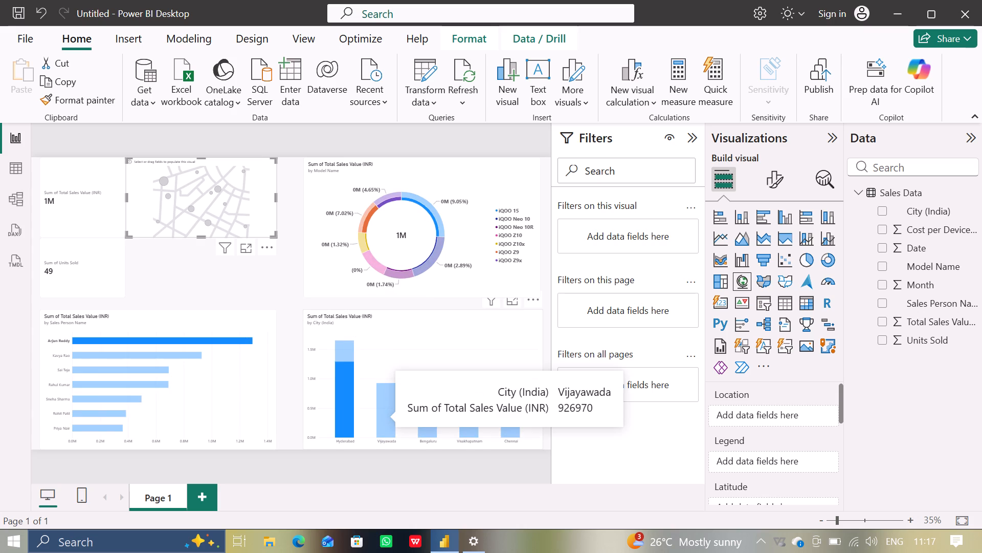
left_click(248, 283)
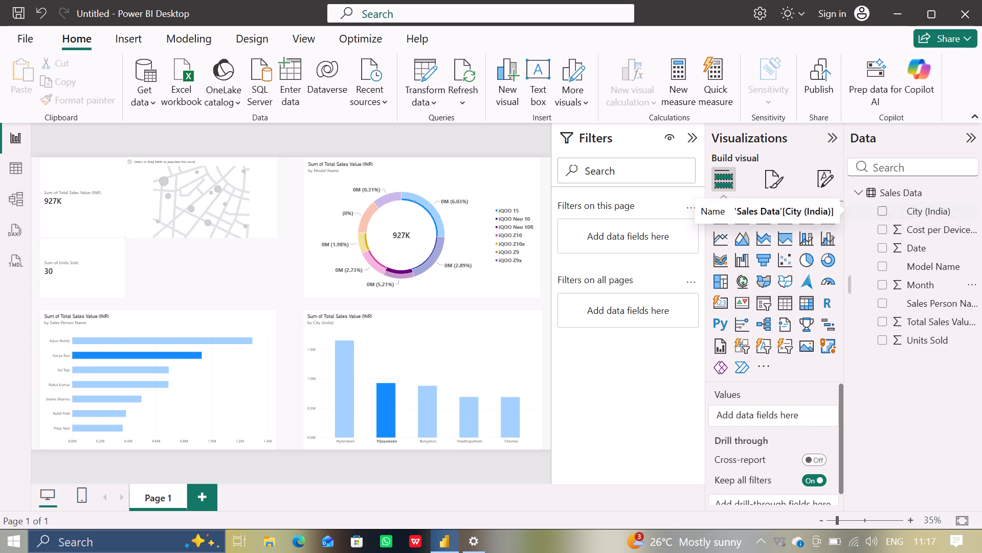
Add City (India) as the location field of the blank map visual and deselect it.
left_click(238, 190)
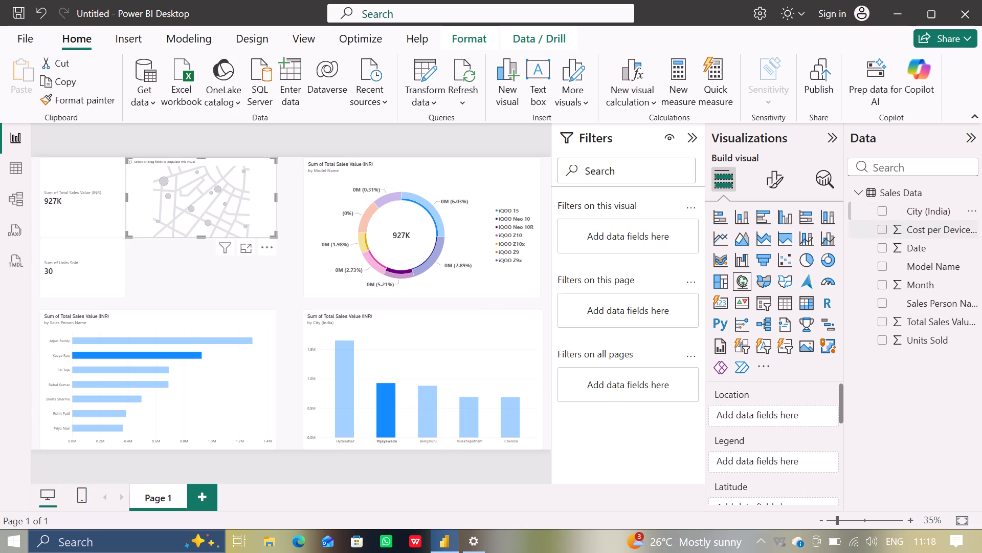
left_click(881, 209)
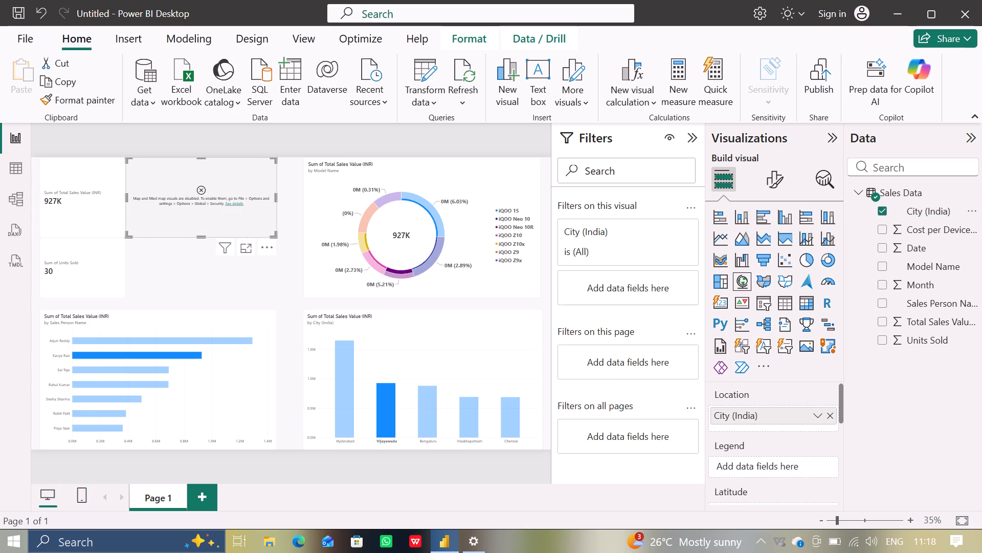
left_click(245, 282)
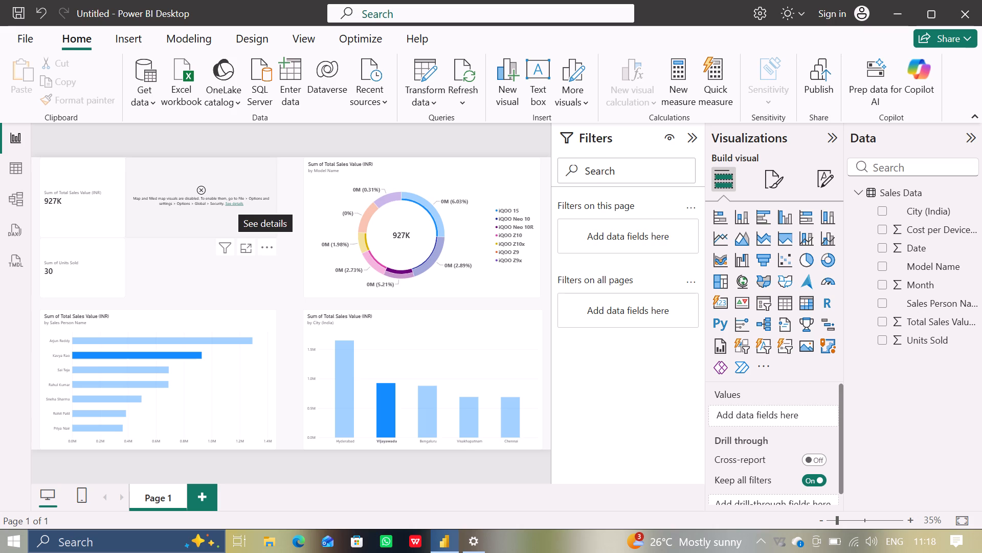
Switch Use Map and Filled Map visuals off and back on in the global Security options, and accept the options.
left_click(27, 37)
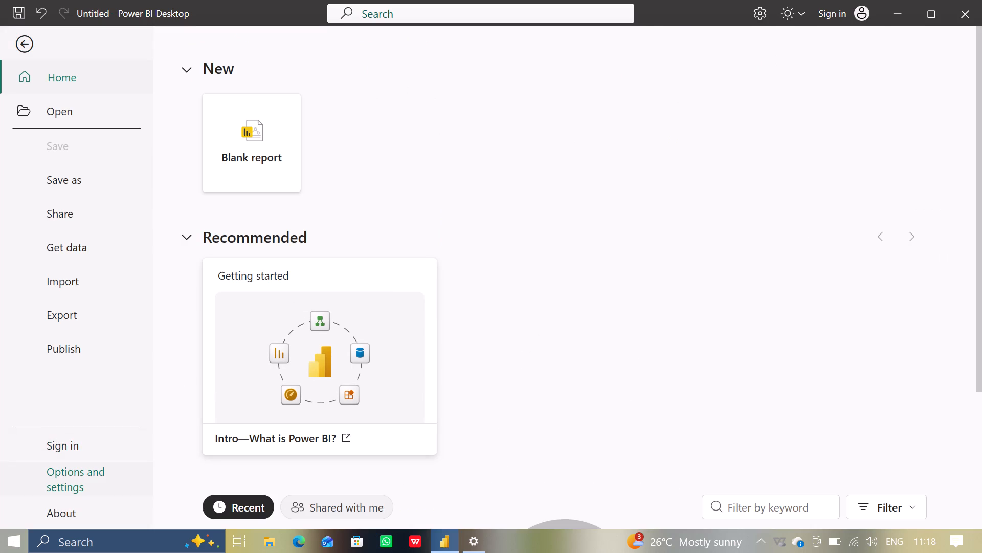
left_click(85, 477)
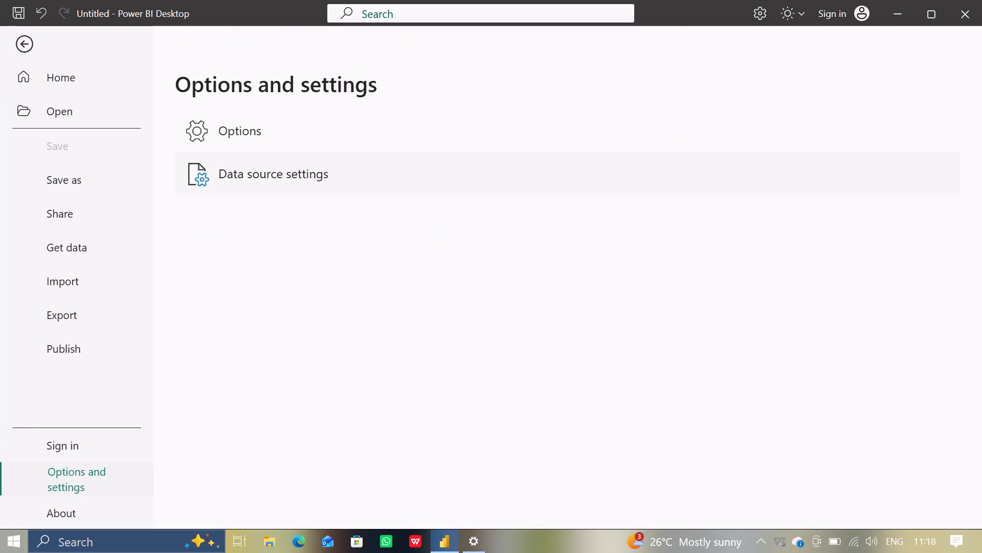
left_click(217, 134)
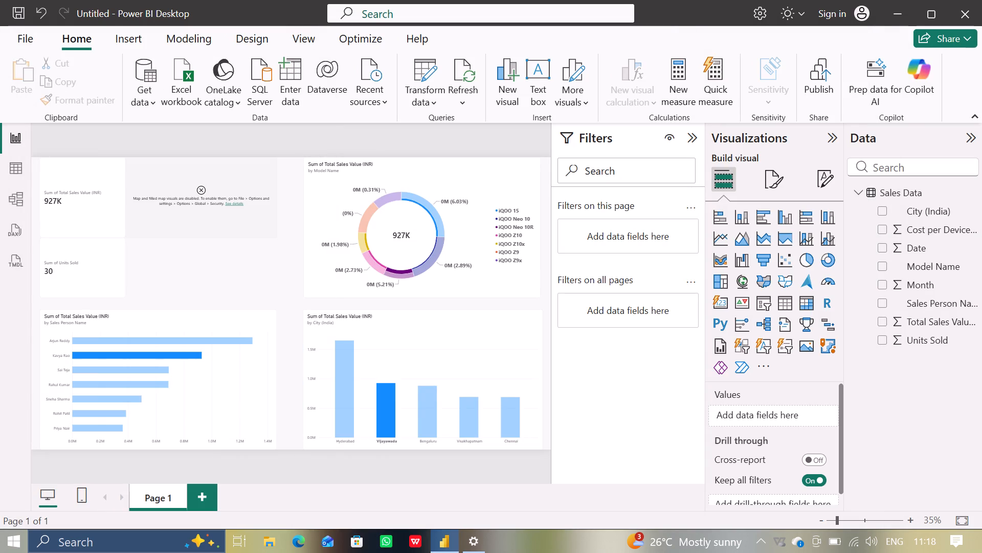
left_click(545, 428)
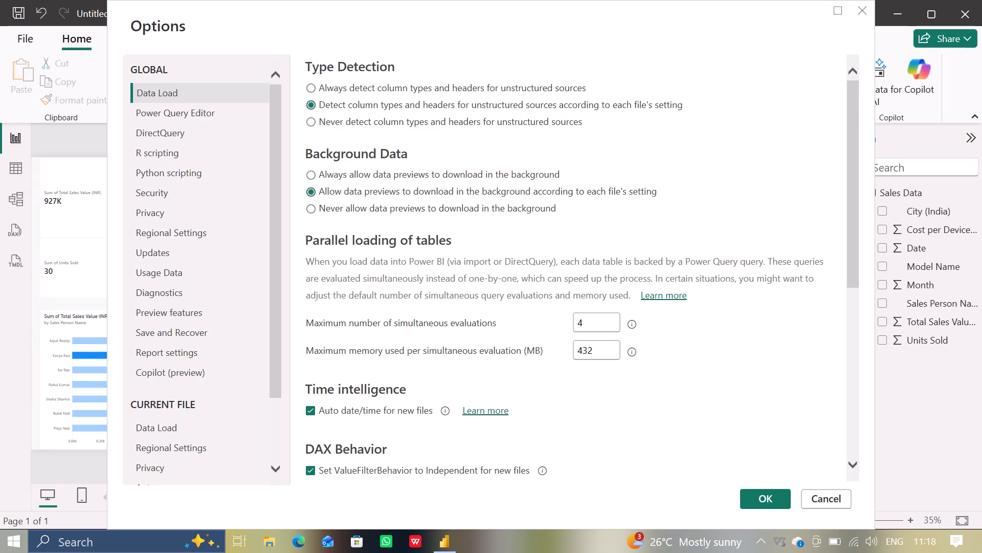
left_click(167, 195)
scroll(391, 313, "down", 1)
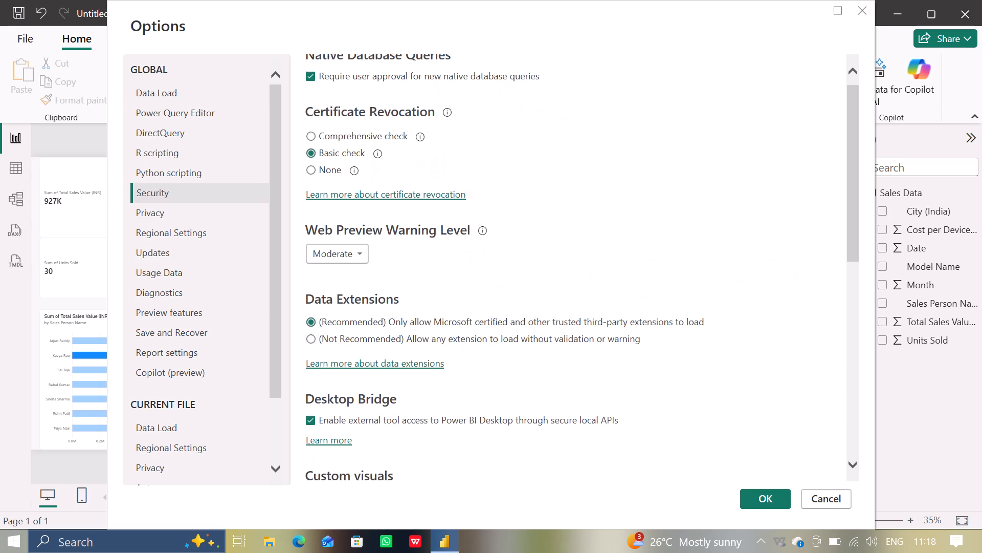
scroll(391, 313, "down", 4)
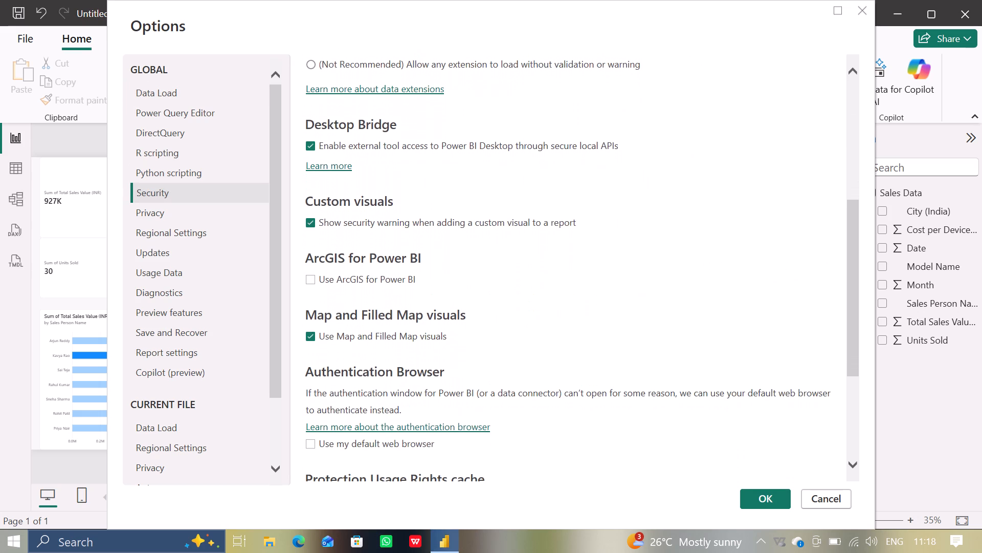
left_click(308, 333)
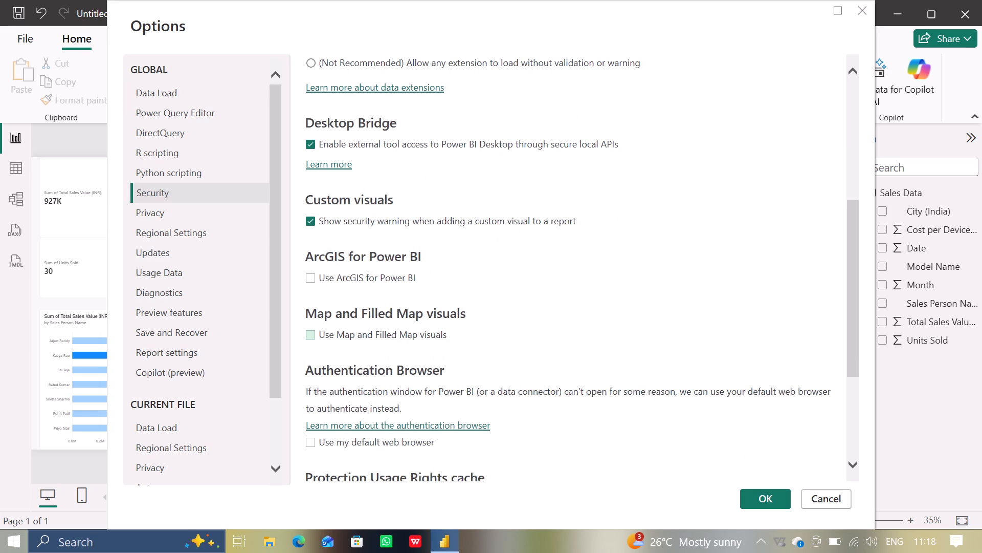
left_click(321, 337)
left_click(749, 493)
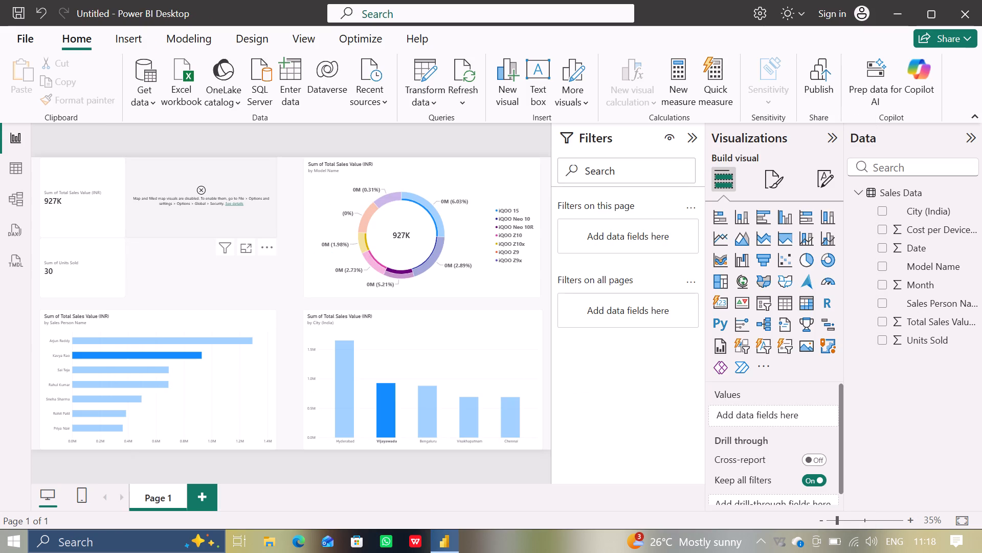
Check which filters and slicers affect the map visual.
left_click(226, 246)
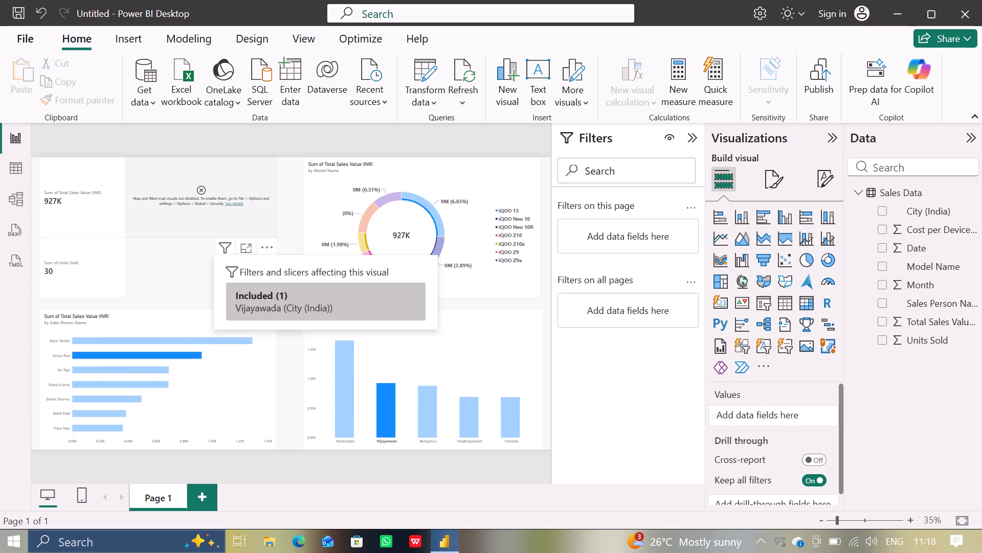
left_click(184, 245)
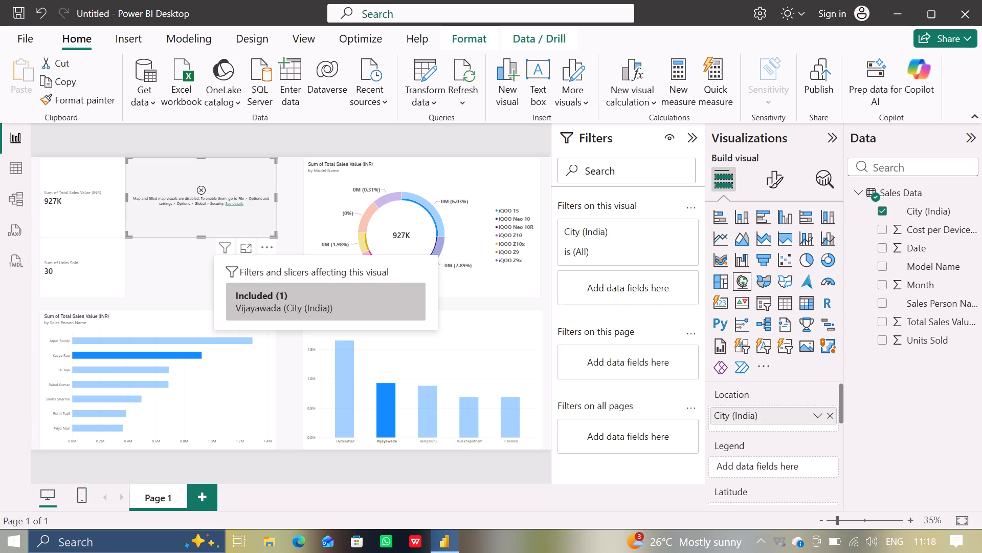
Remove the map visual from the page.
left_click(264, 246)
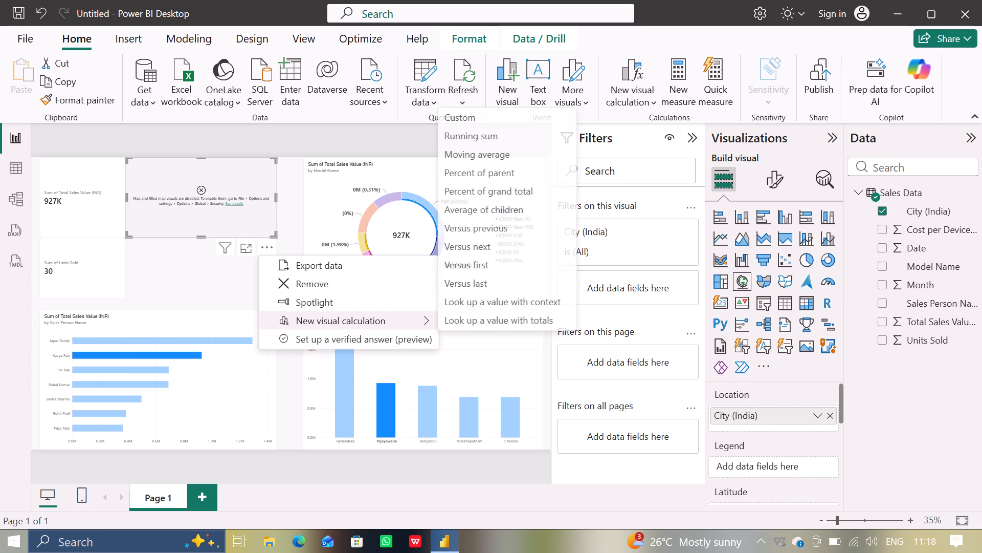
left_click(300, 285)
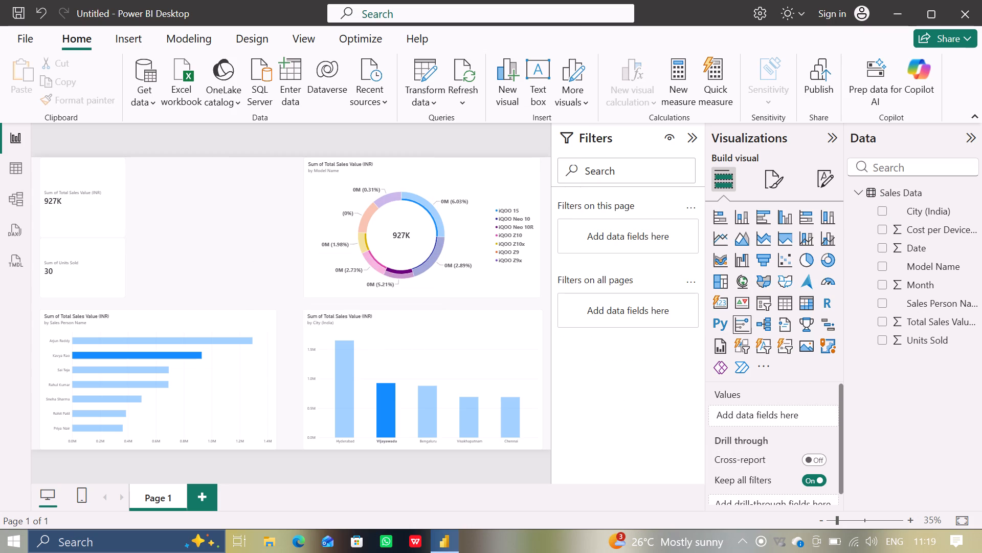
Insert a new map visual with City (India) as its location field.
left_click(741, 284)
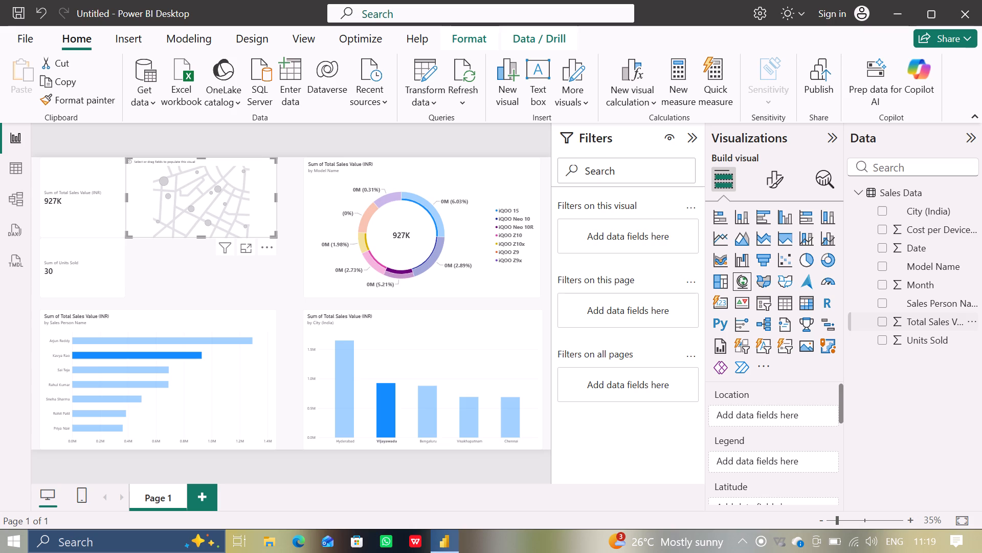
left_click_drag(887, 210, 818, 395)
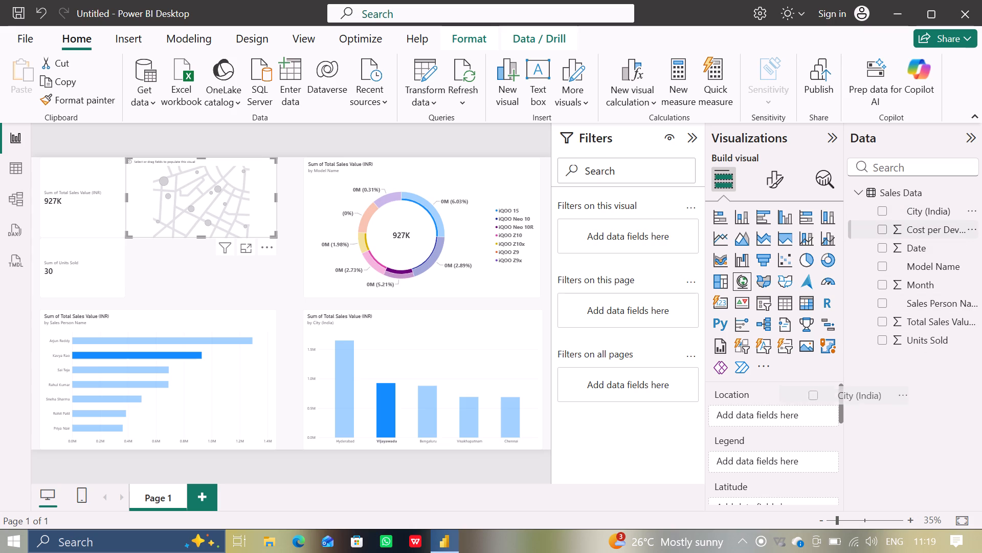
left_click_drag(818, 395, 764, 412)
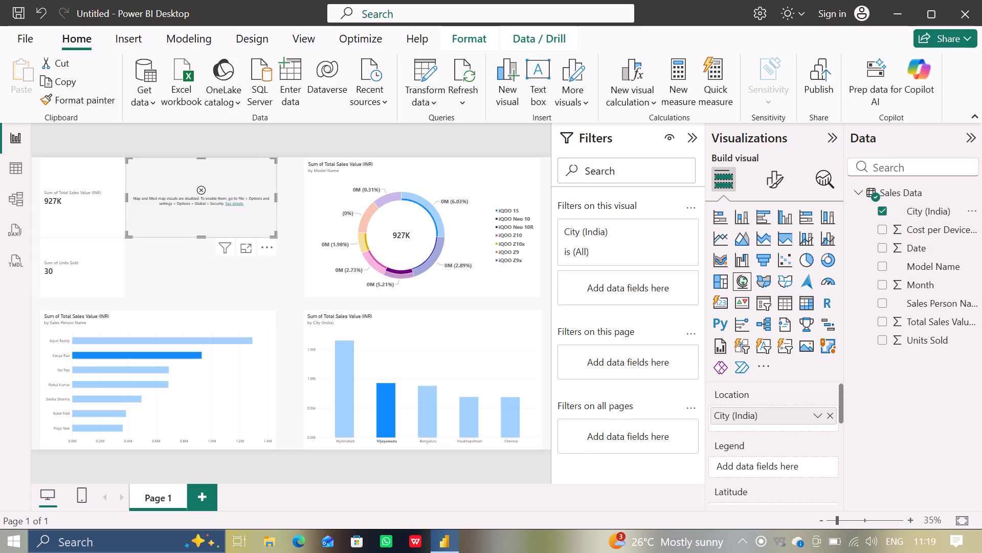
left_click(172, 264)
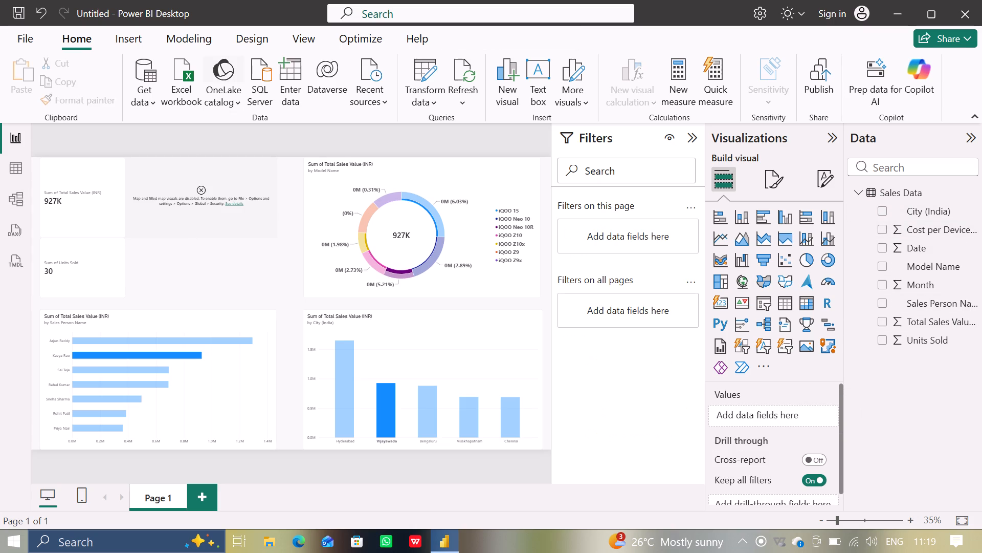
Extend the map visual's height downward and shift it sideways until it sits close to the donut chart.
left_click(194, 183)
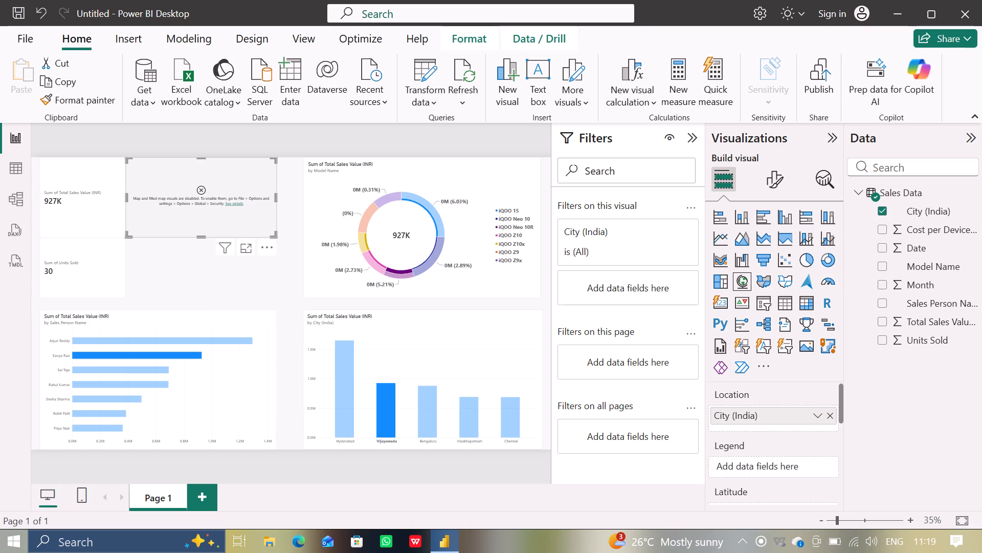
left_click(215, 204)
left_click_drag(200, 236, 207, 268)
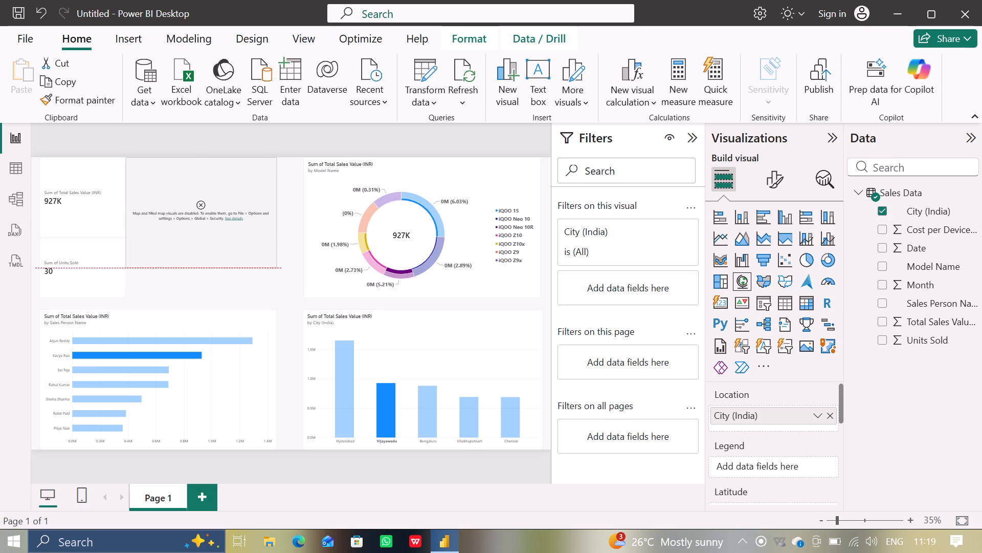
left_click_drag(207, 268, 217, 268)
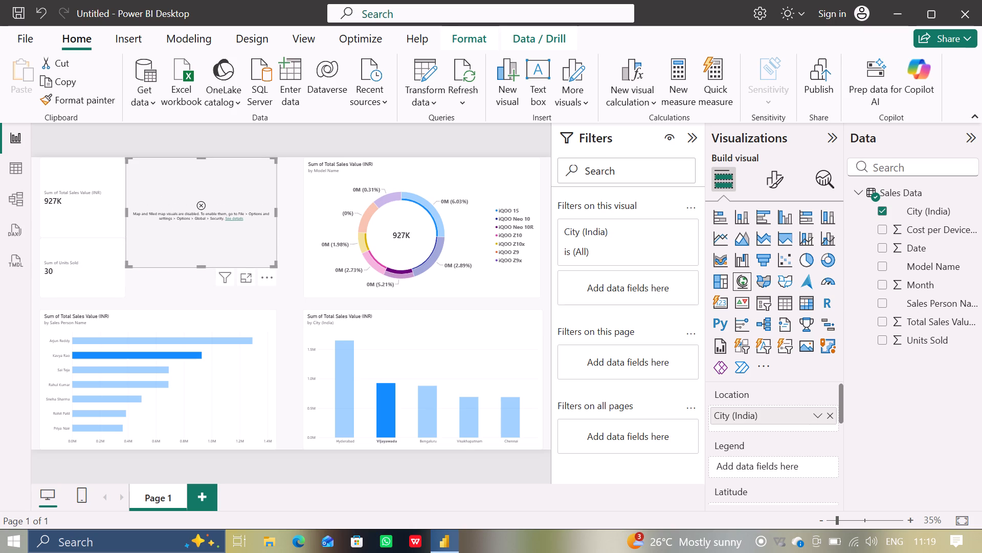
left_click_drag(249, 232, 268, 232)
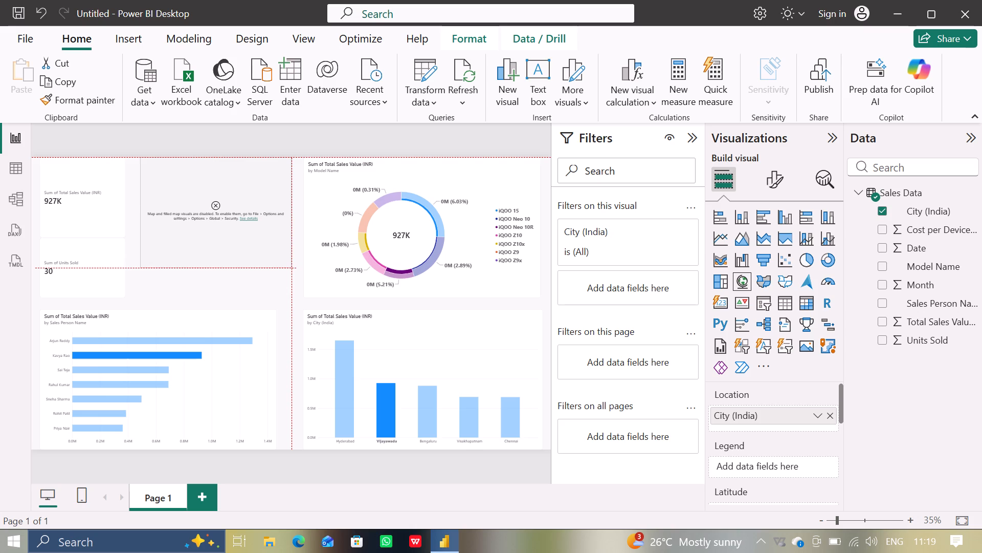
left_click_drag(268, 232, 269, 232)
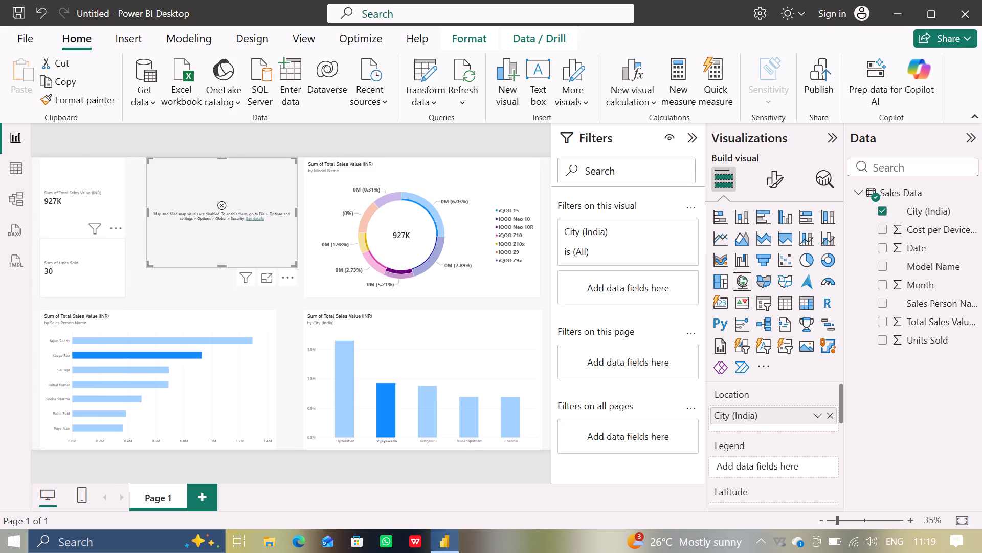
Enlarge the Sum of Units Sold card slightly, extending its bottom edge downward and its side edge toward the map.
left_click(88, 289)
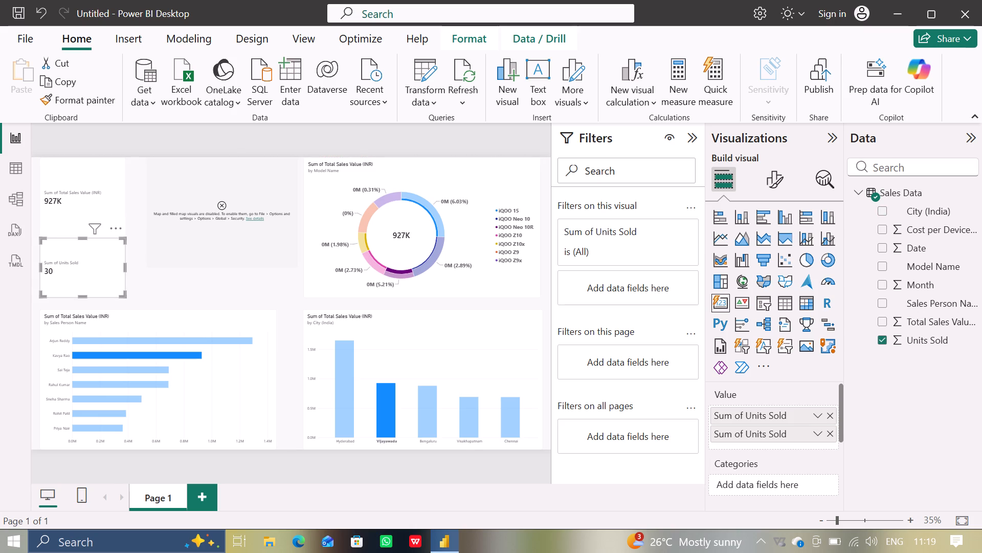
left_click_drag(83, 295, 85, 303)
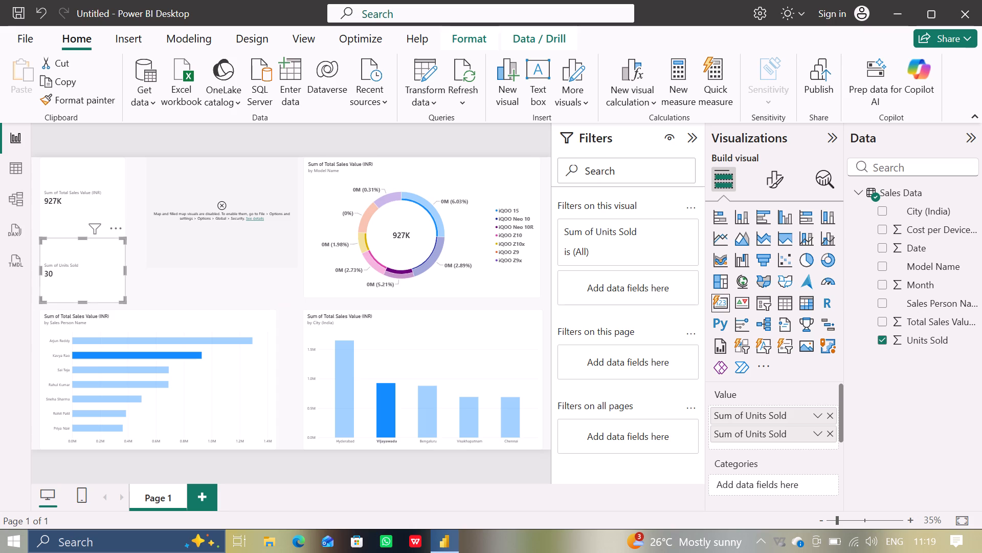
left_click_drag(126, 270, 138, 270)
Widen the Sum of Total Sales Value card to match the width of the Sum of Units Sold card below it.
left_click(103, 194)
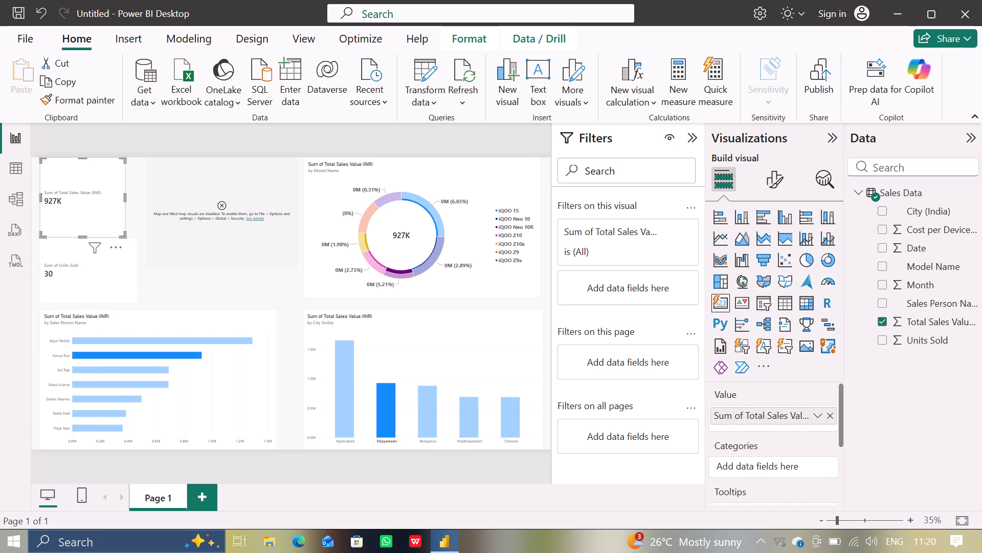
left_click_drag(124, 197, 133, 196)
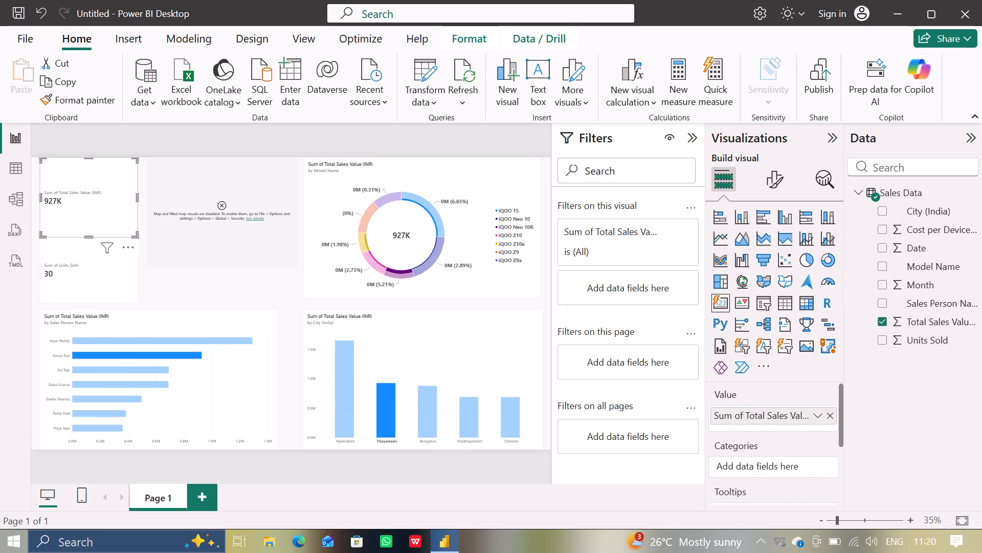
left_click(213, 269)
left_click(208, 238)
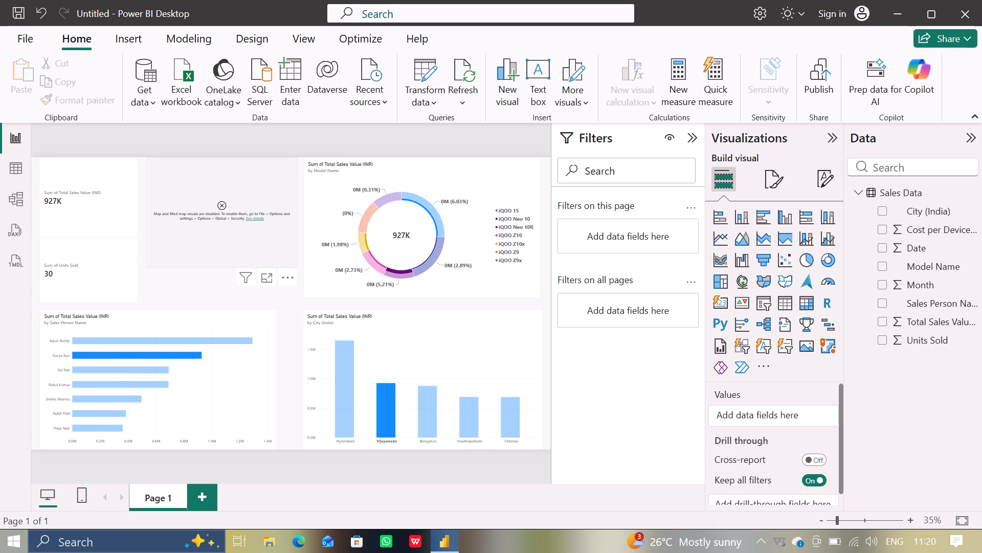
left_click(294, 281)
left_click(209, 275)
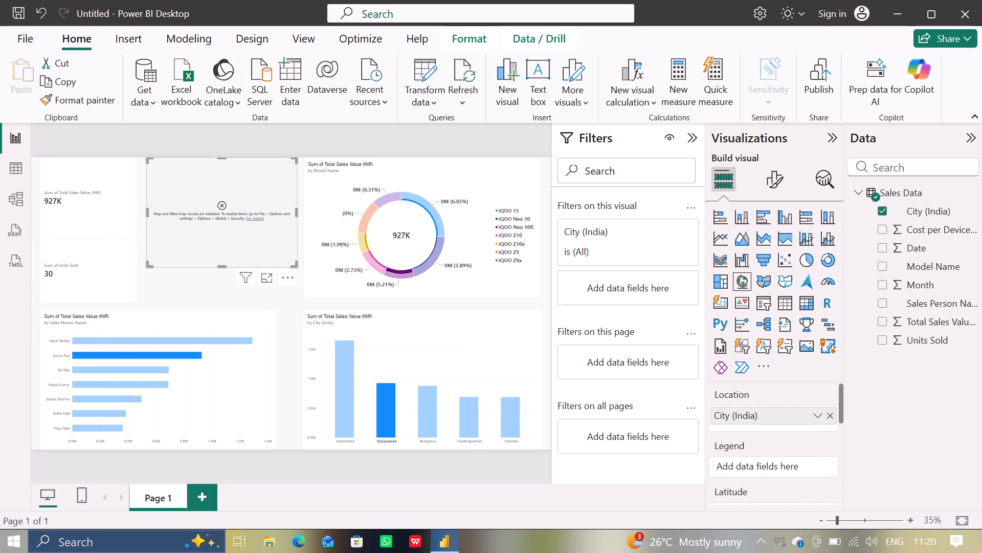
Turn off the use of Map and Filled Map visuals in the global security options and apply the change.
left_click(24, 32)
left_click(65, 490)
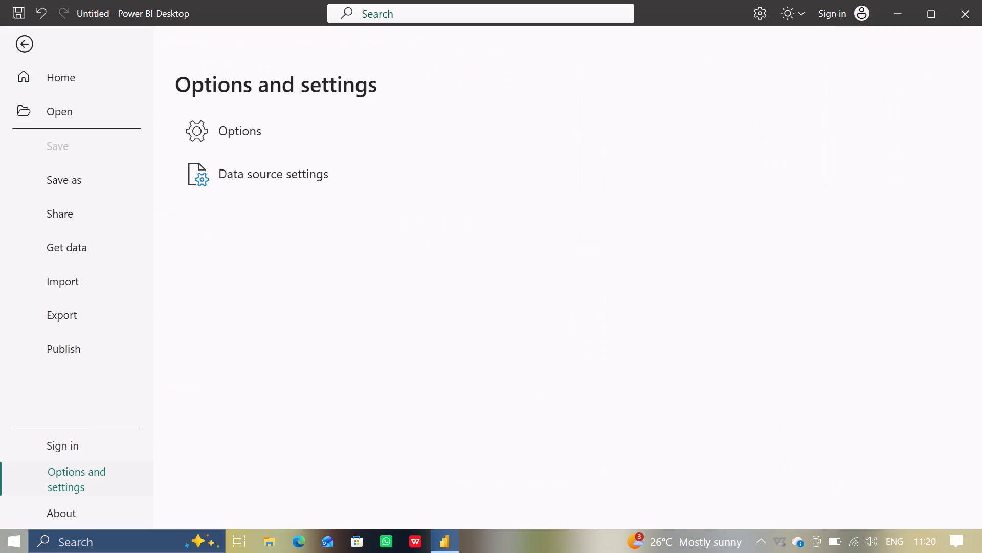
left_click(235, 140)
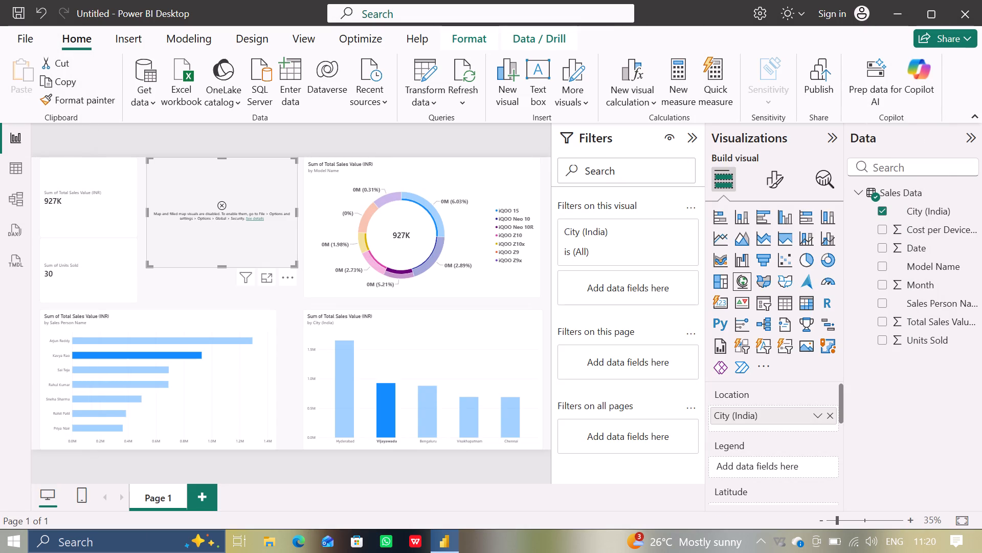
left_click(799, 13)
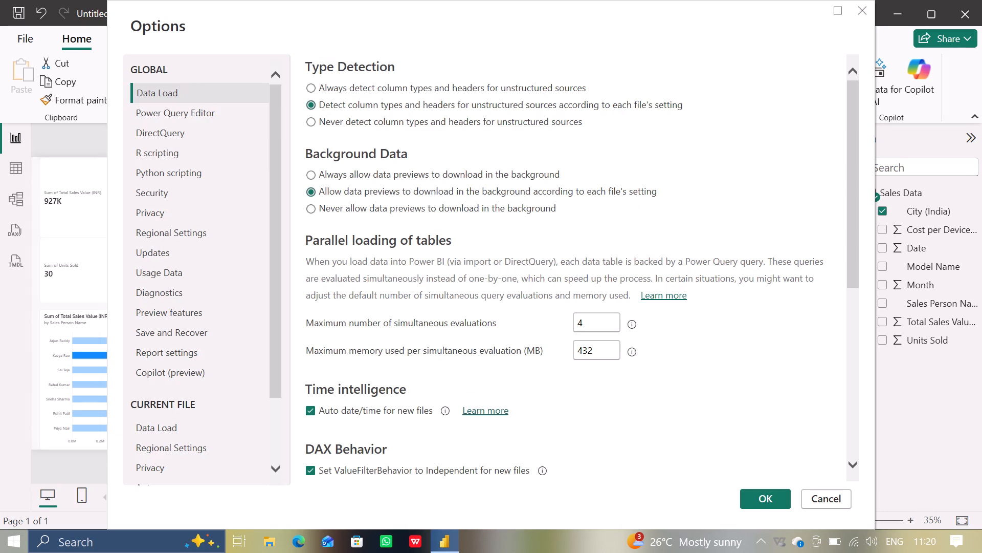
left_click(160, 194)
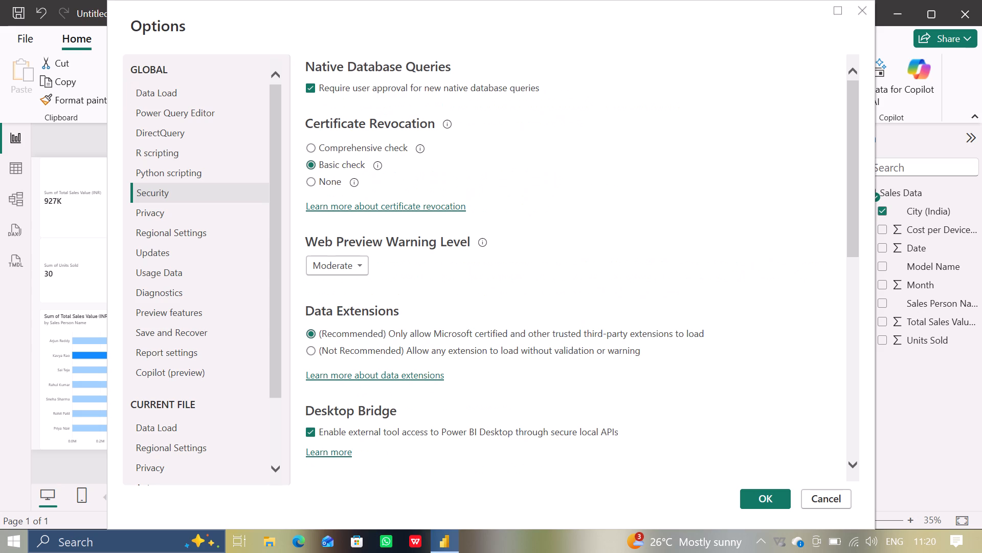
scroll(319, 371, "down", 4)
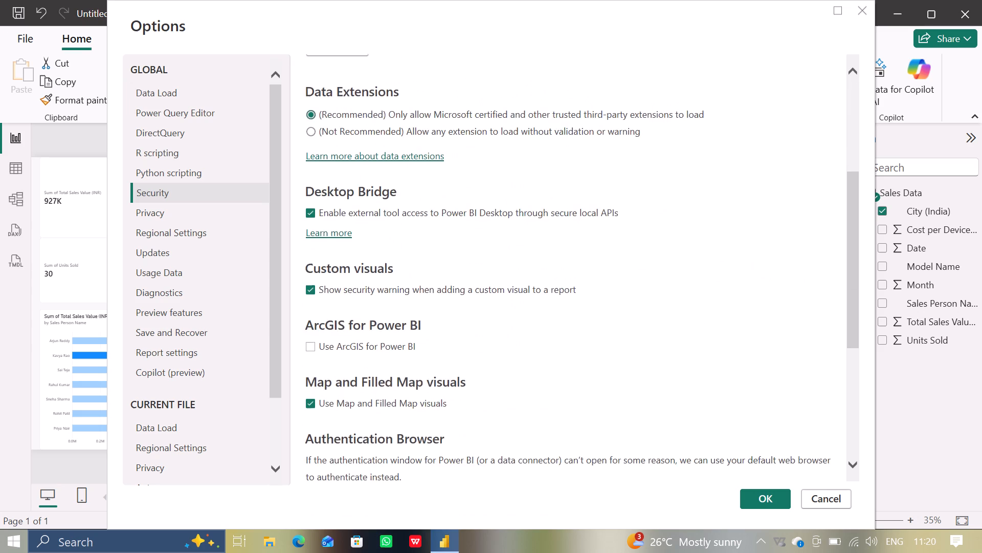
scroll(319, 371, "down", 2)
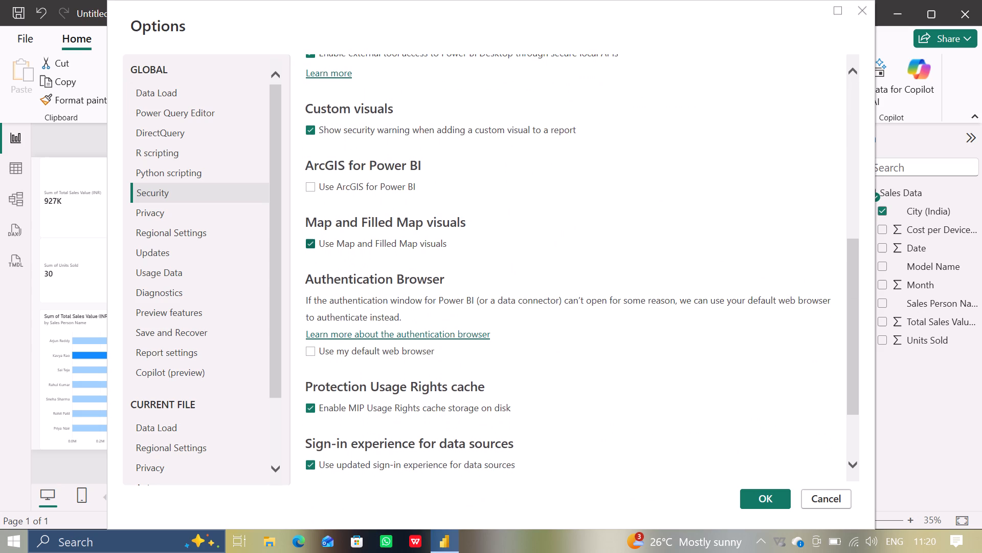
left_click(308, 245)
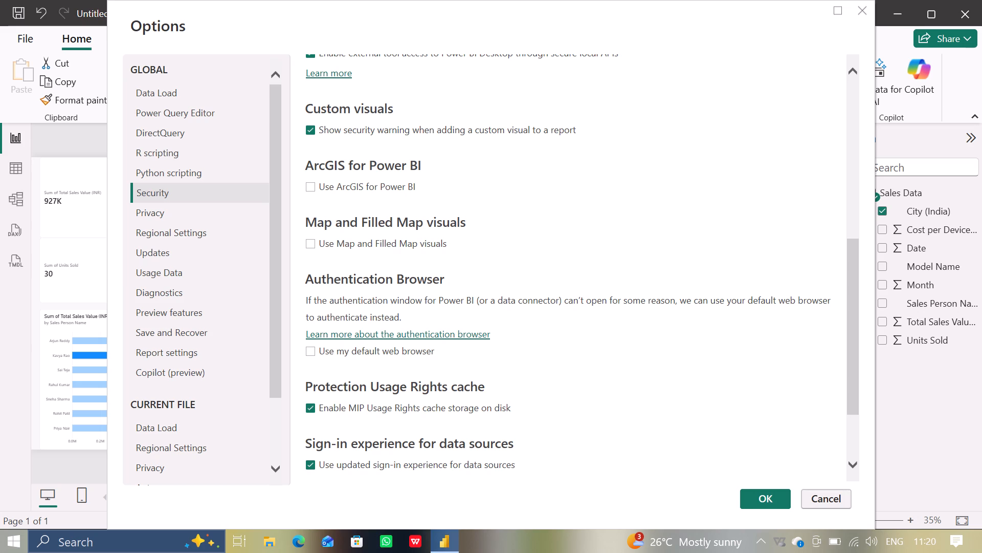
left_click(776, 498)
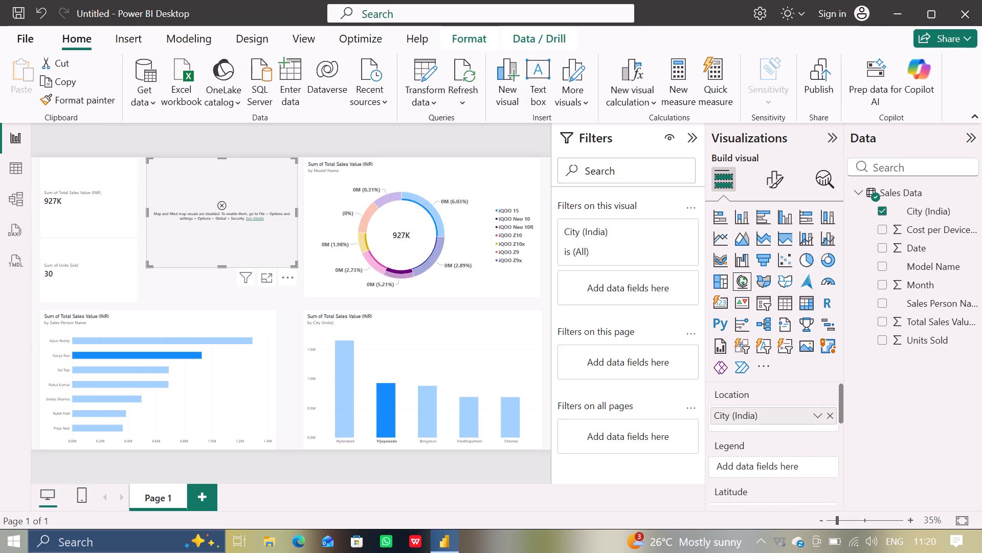
Enable the use of Map and Filled Map visuals in the global security options and apply the change.
left_click(32, 29)
left_click(97, 471)
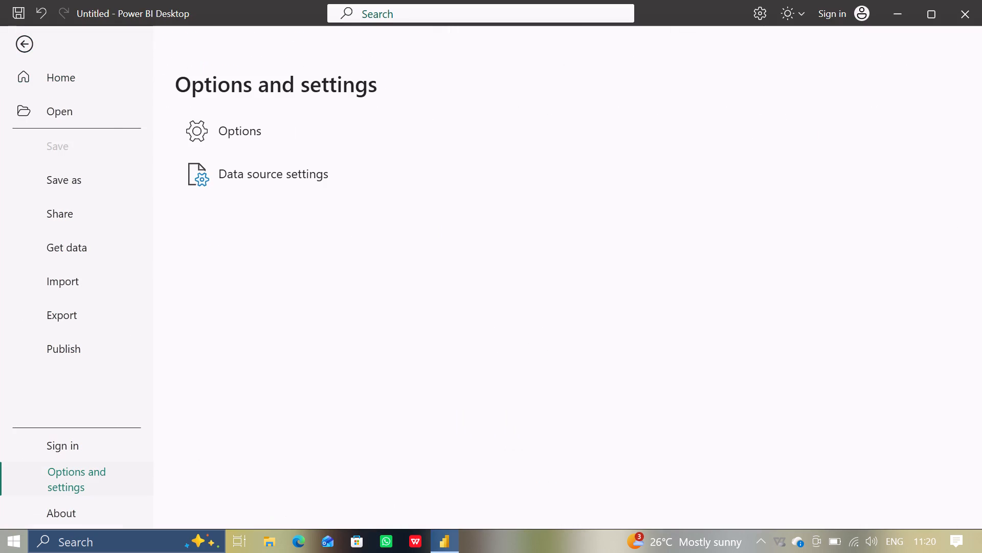
left_click(260, 141)
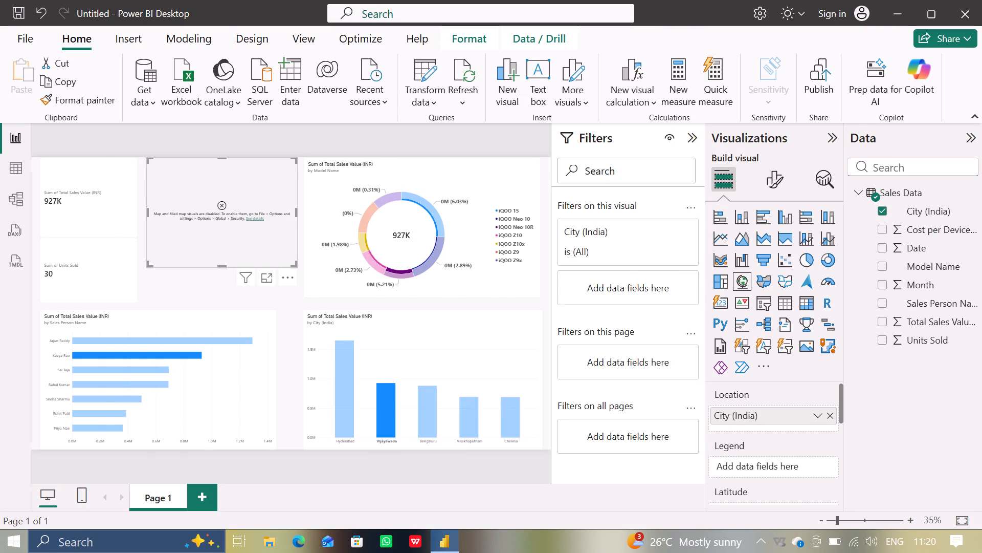
scroll(372, 324, "down", 2)
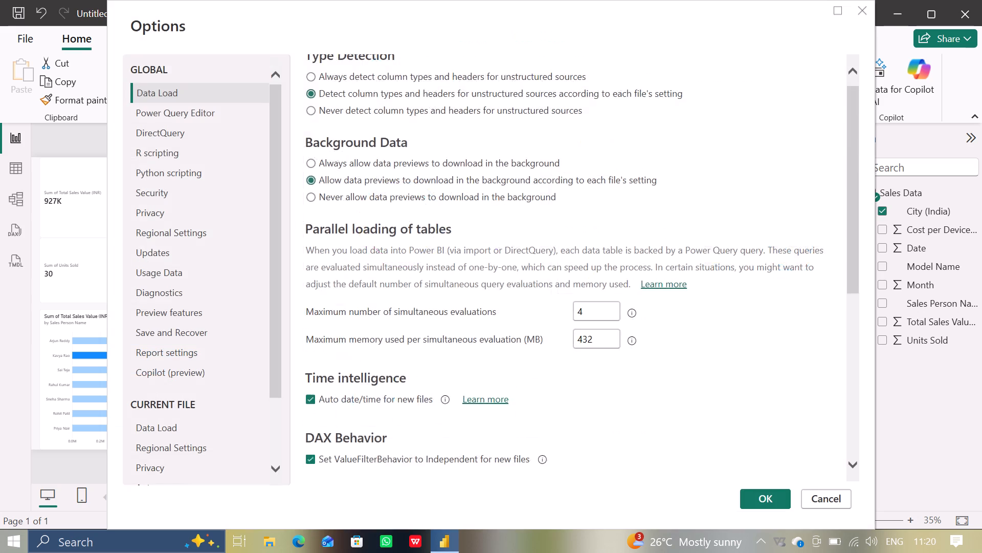
scroll(372, 324, "down", 3)
scroll(372, 324, "up", 2)
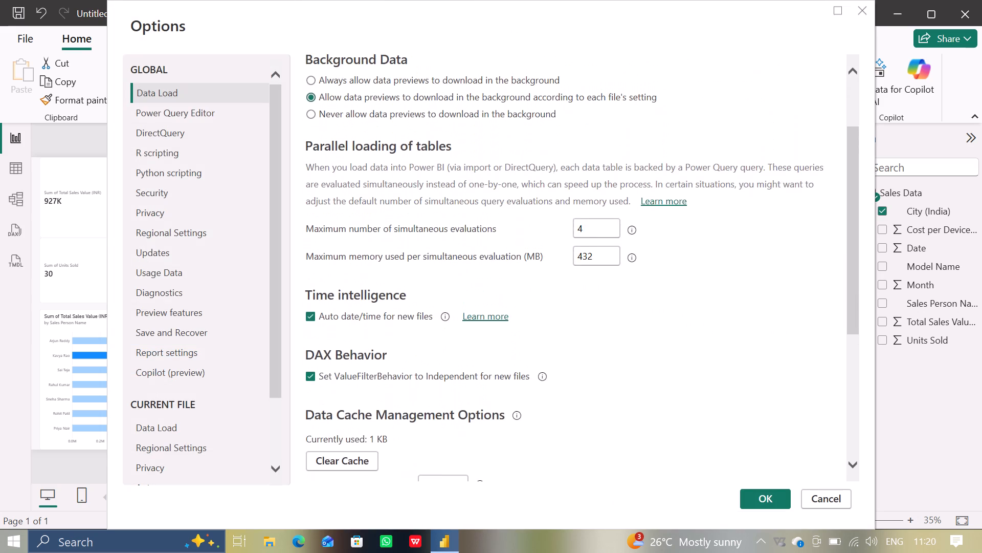
scroll(372, 324, "up", 3)
left_click(173, 194)
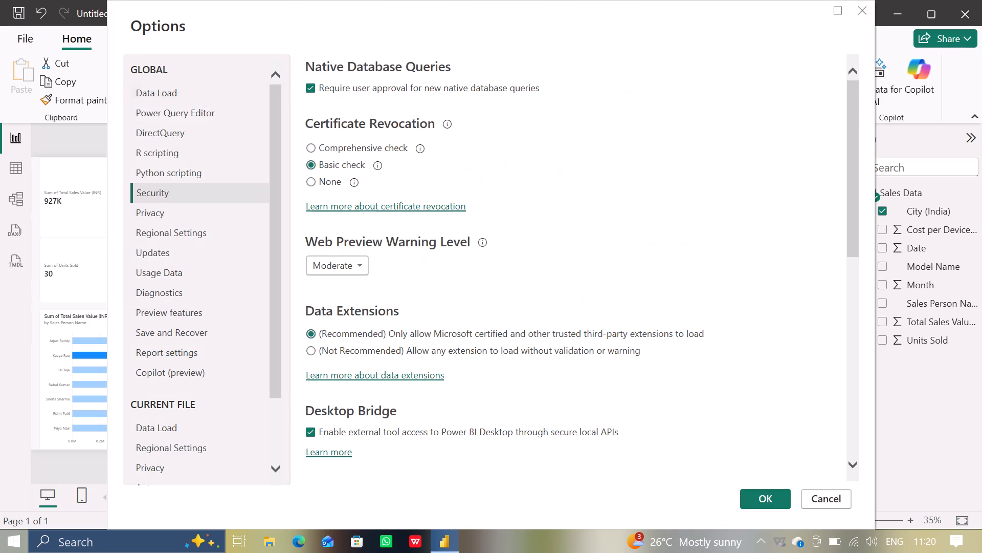
scroll(429, 388, "down", 4)
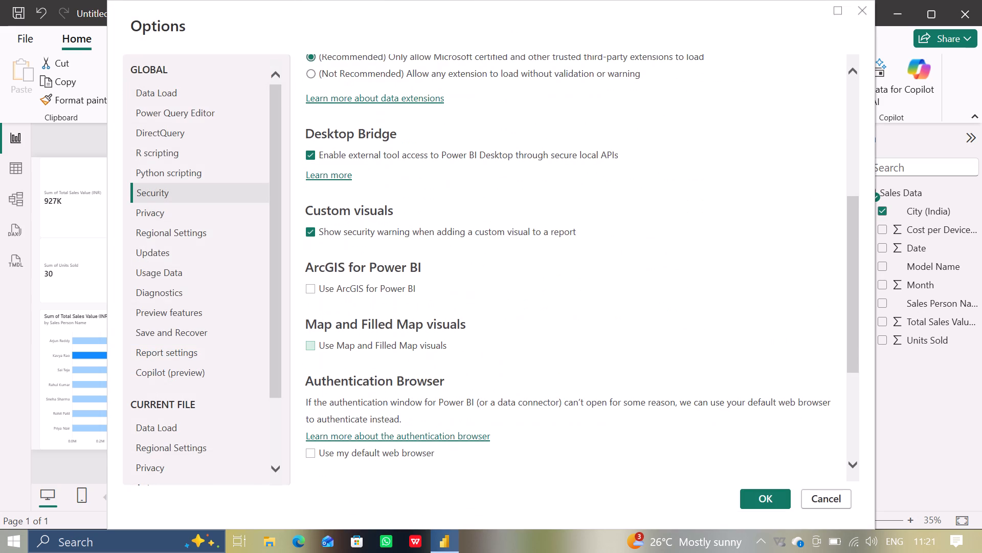
left_click(311, 344)
scroll(515, 385, "down", 3)
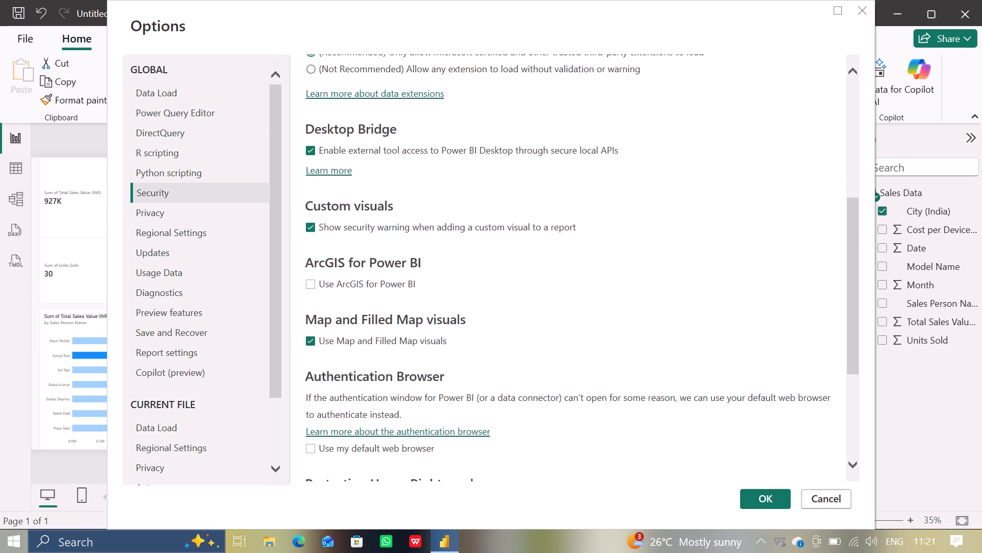
scroll(515, 385, "down", 2)
left_click(775, 496)
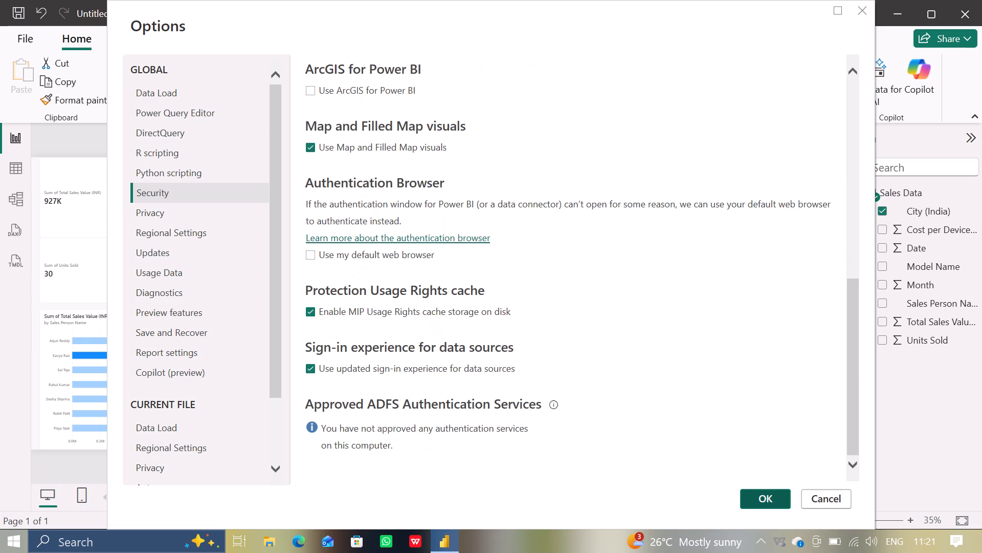
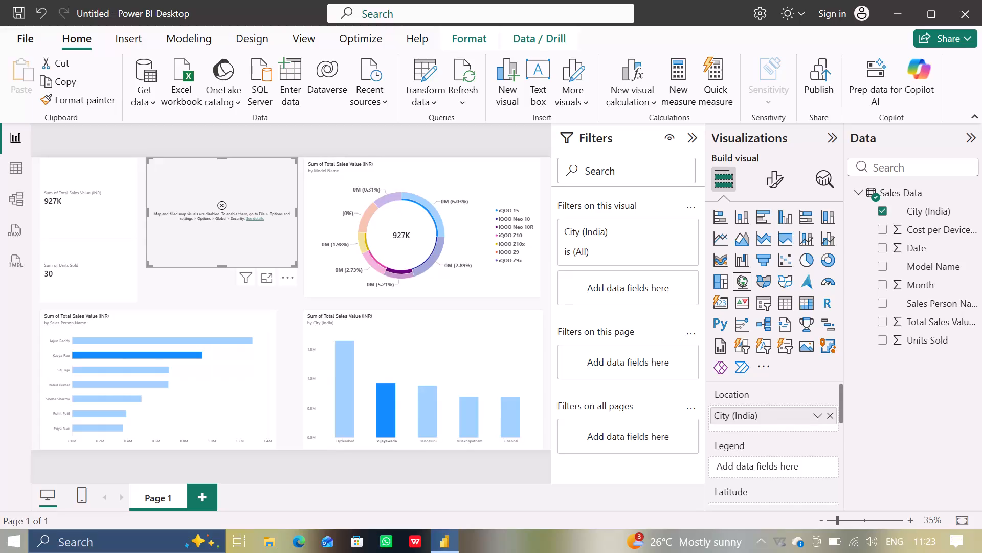
Read the error details of the disabled City (India) map visual, including its technical details.
left_click(257, 217)
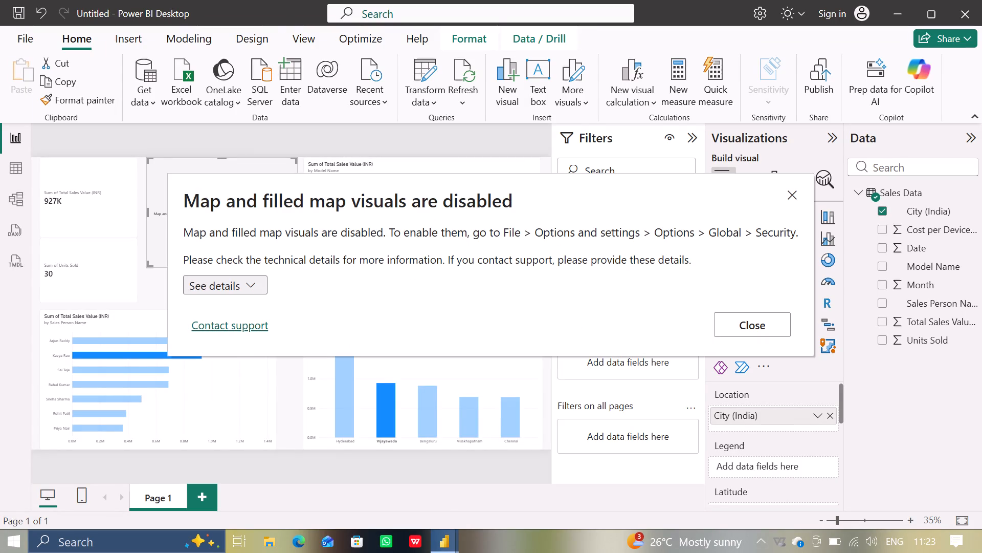
left_click(256, 287)
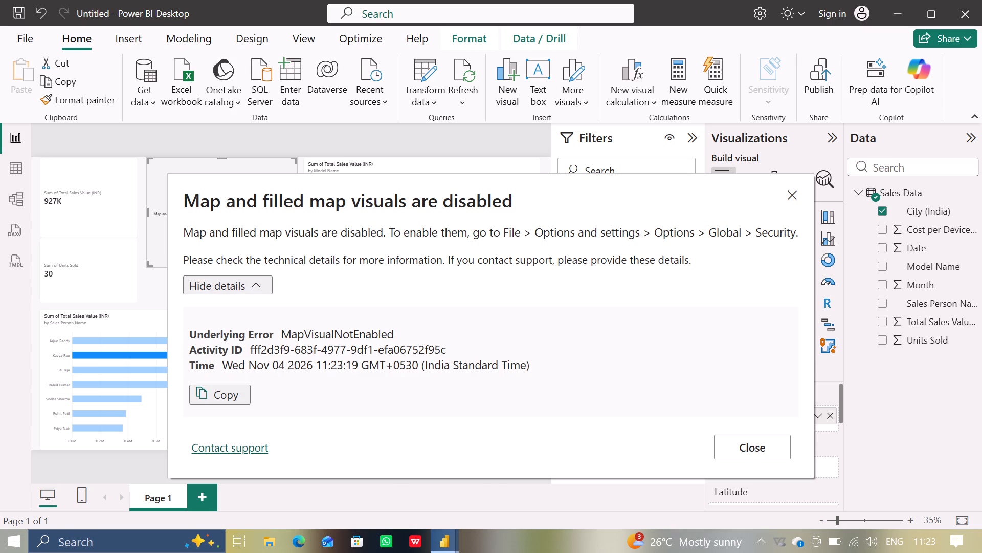
scroll(451, 383, "down", 1)
left_click(794, 200)
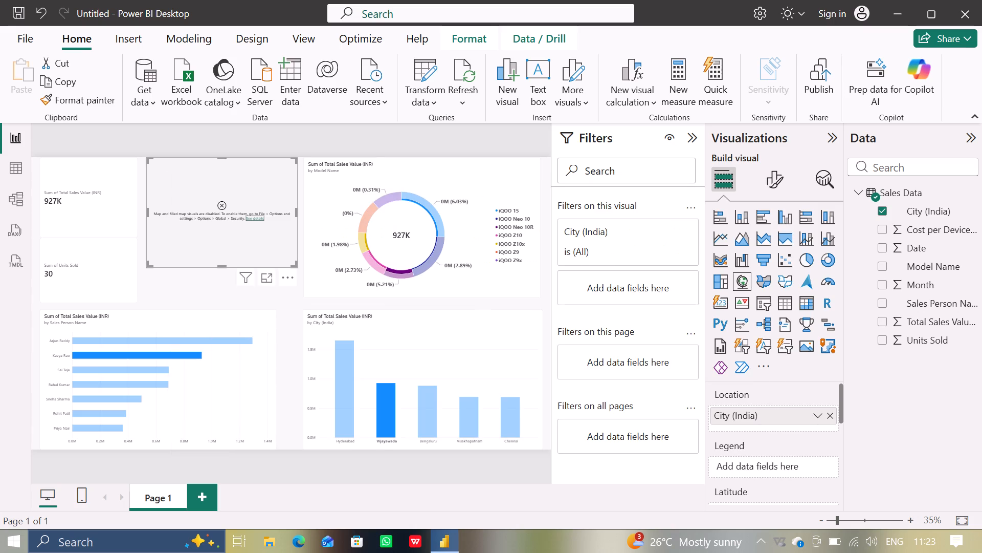
Examine the global security options for the Map and Filled Map visuals setting and other map-related settings.
left_click(26, 32)
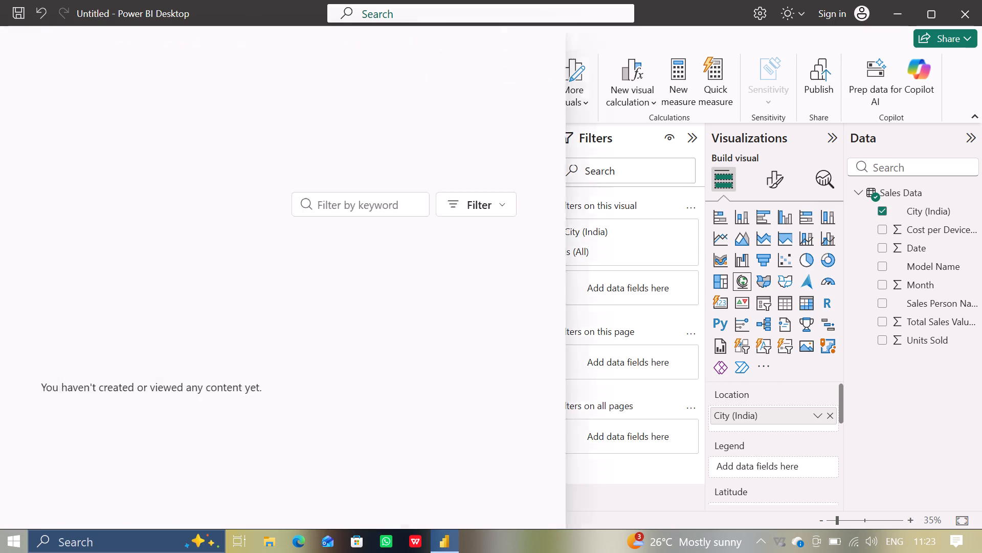
left_click(97, 473)
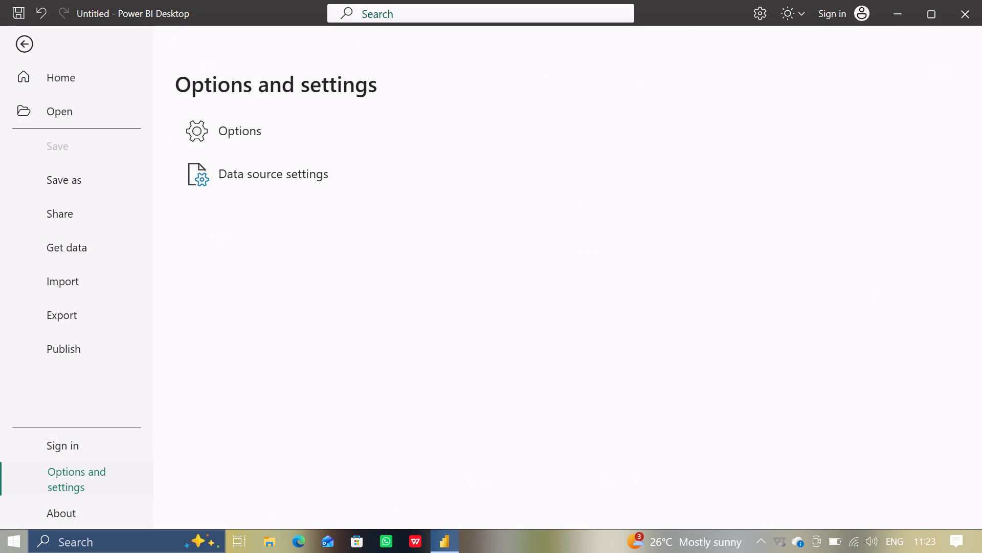
left_click(281, 129)
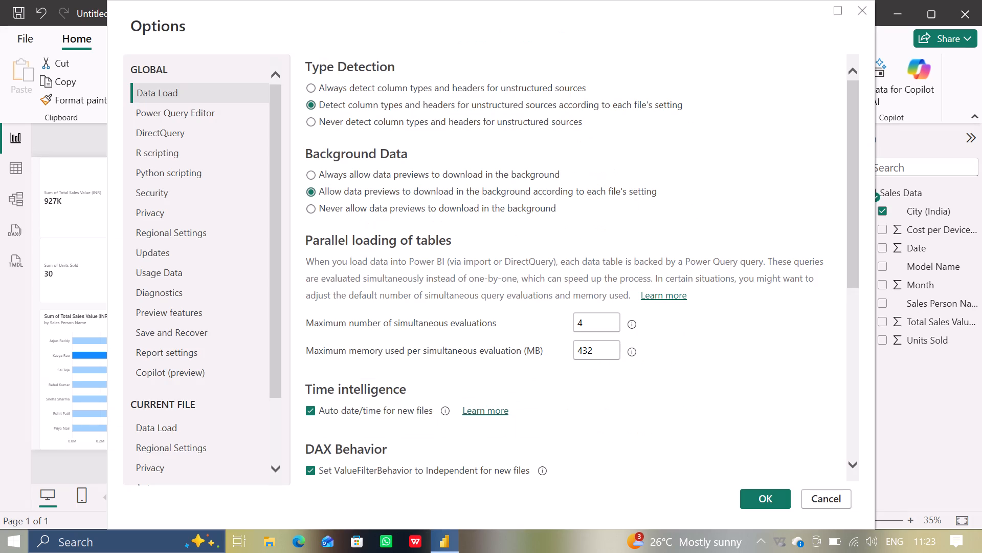
left_click(189, 196)
scroll(395, 337, "down", 1)
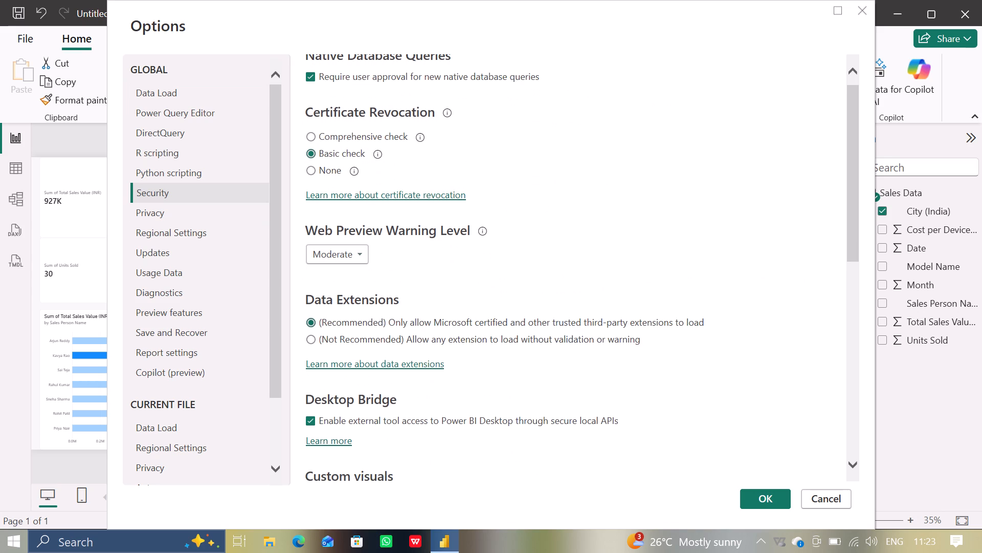
scroll(401, 314, "down", 3)
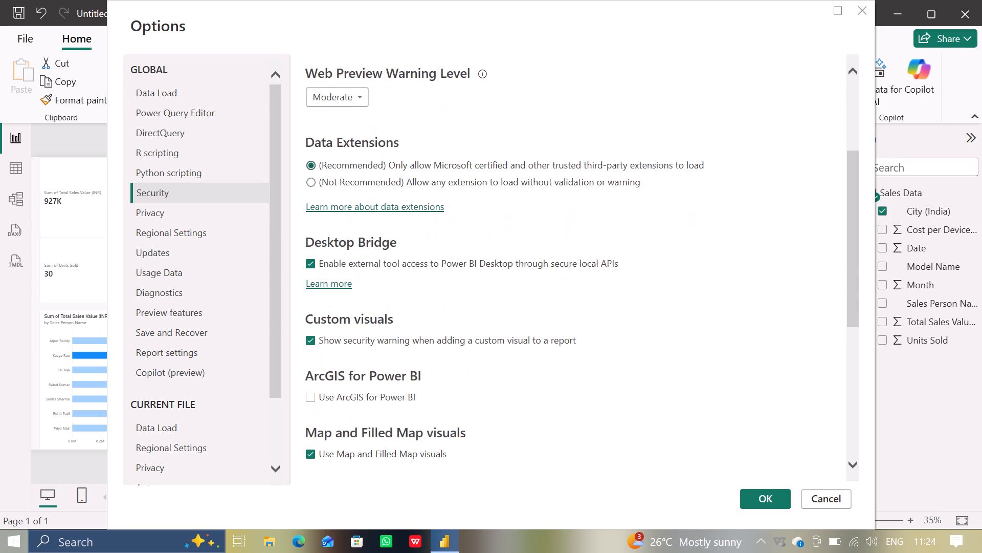
scroll(401, 314, "down", 2)
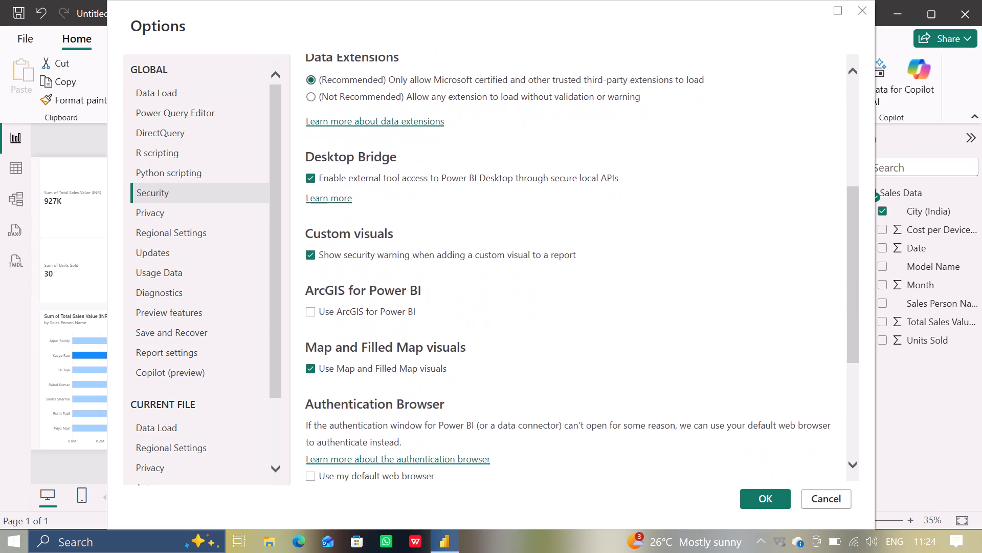
scroll(401, 314, "down", 5)
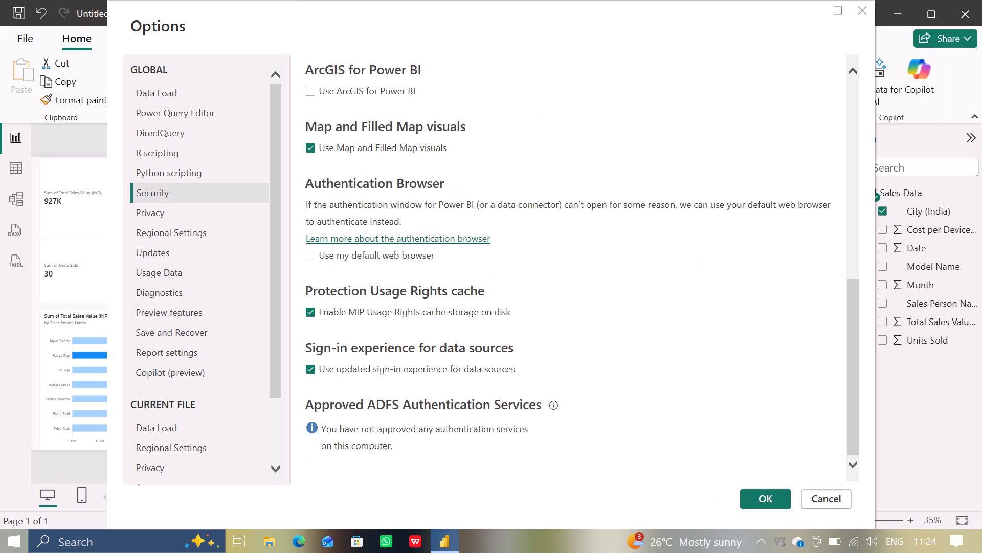
scroll(403, 307, "down", 2)
Recheck the global security options, including the available Web Preview Warning Level choices and the map-related settings.
scroll(403, 307, "up", 5)
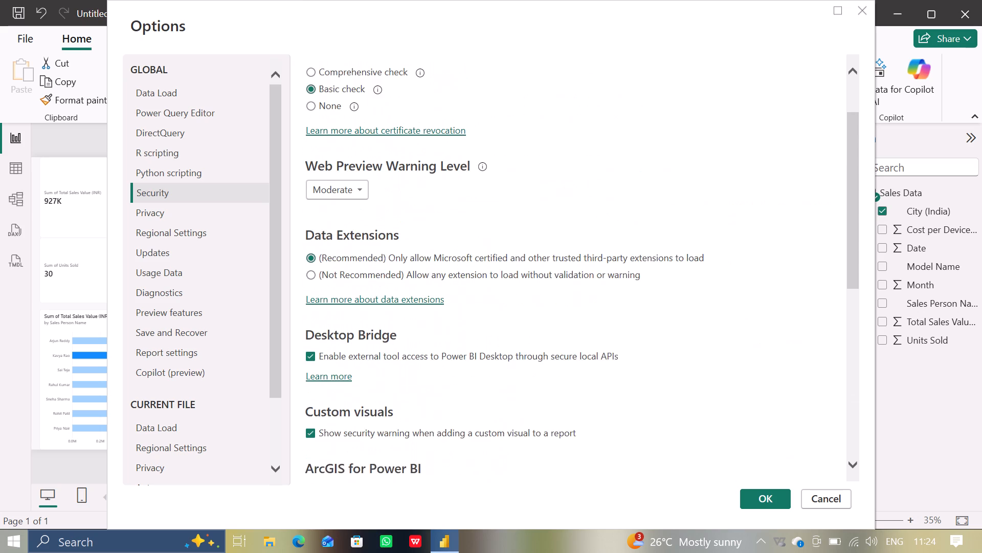
scroll(403, 307, "up", 3)
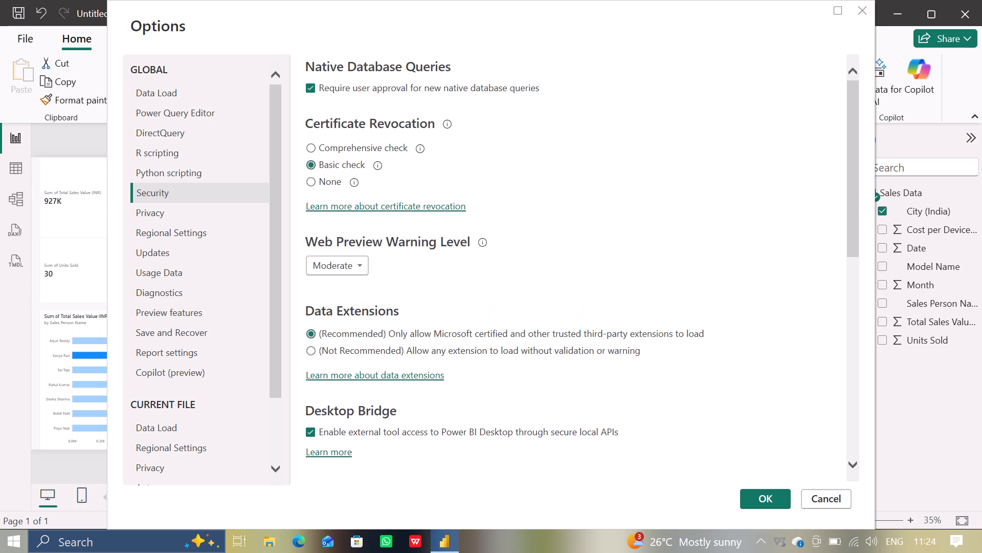
left_click(360, 260)
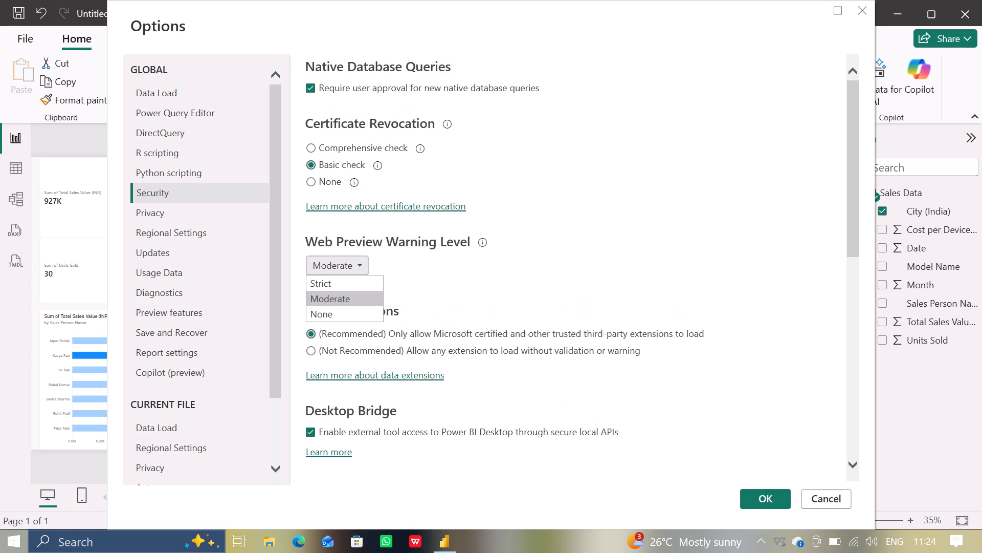
left_click(358, 265)
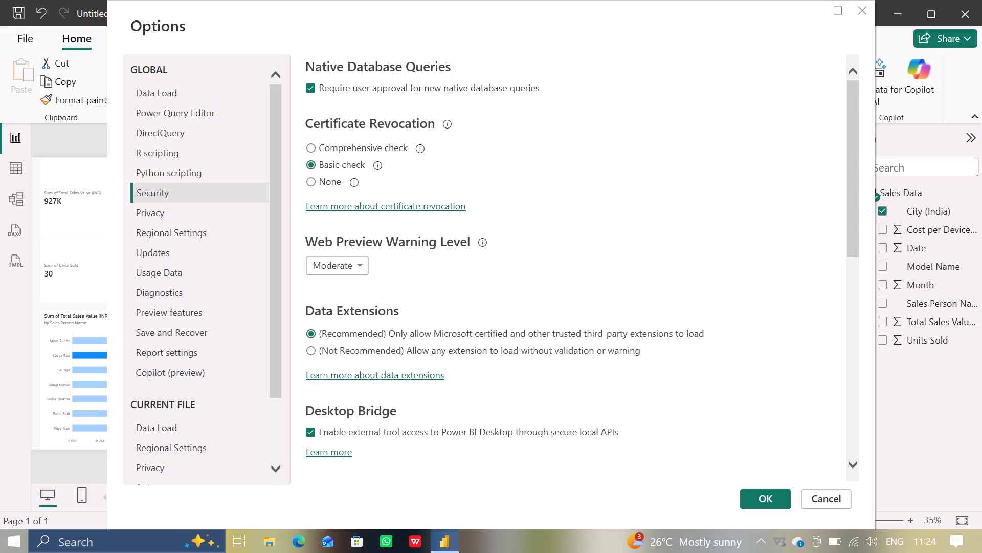
scroll(452, 267, "down", 3)
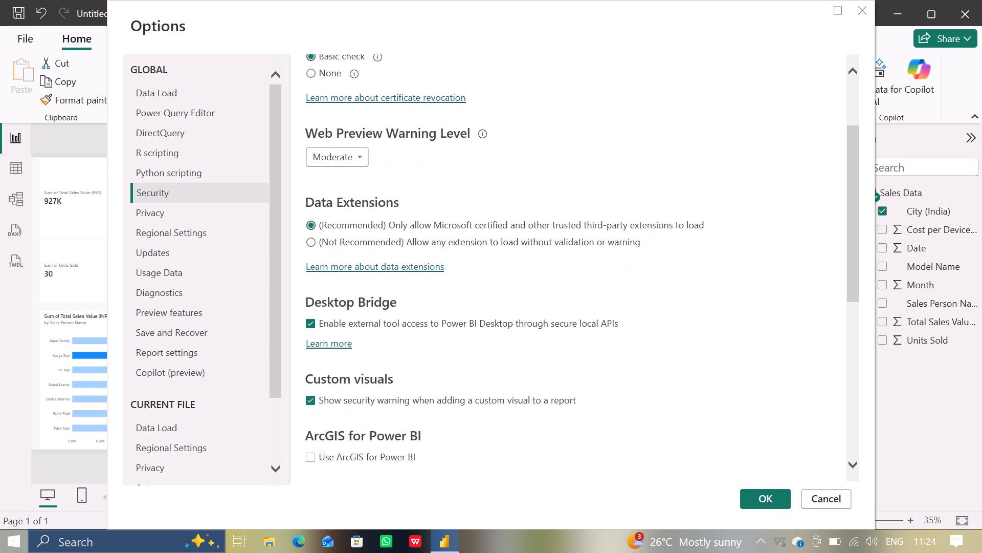
scroll(452, 267, "down", 3)
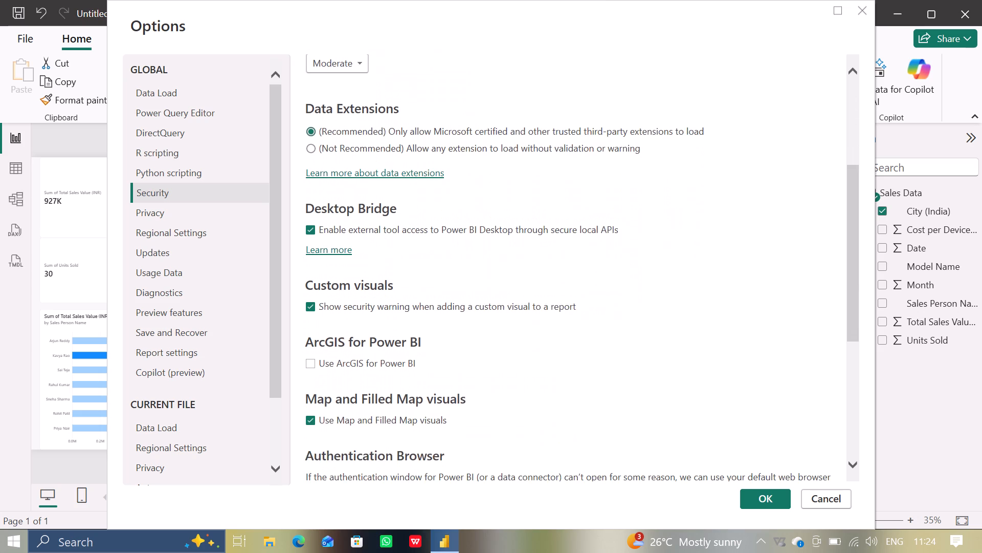
scroll(452, 267, "down", 1)
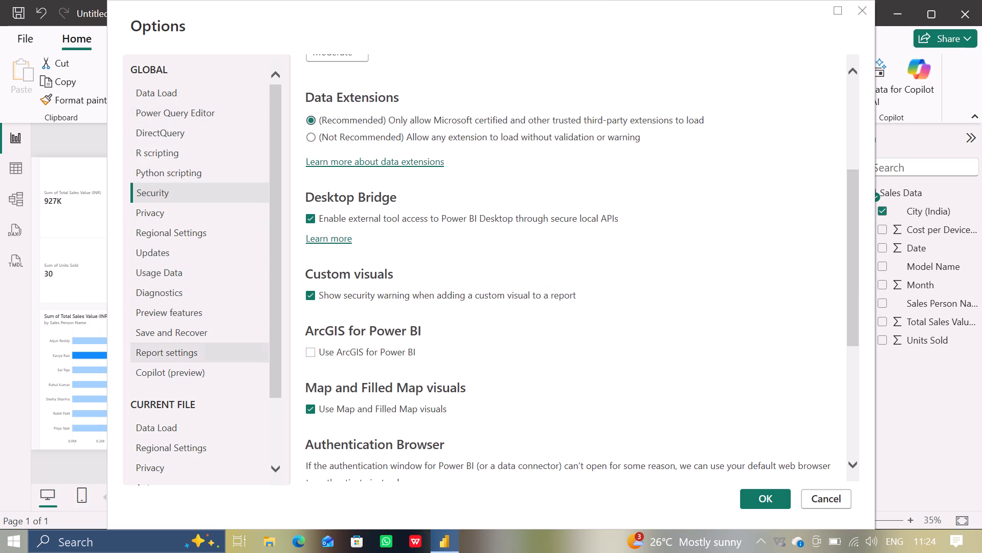
Look through the other option categories, including the global Regional Settings, Privacy, R scripting and DirectQuery pages.
scroll(170, 350, "down", 4)
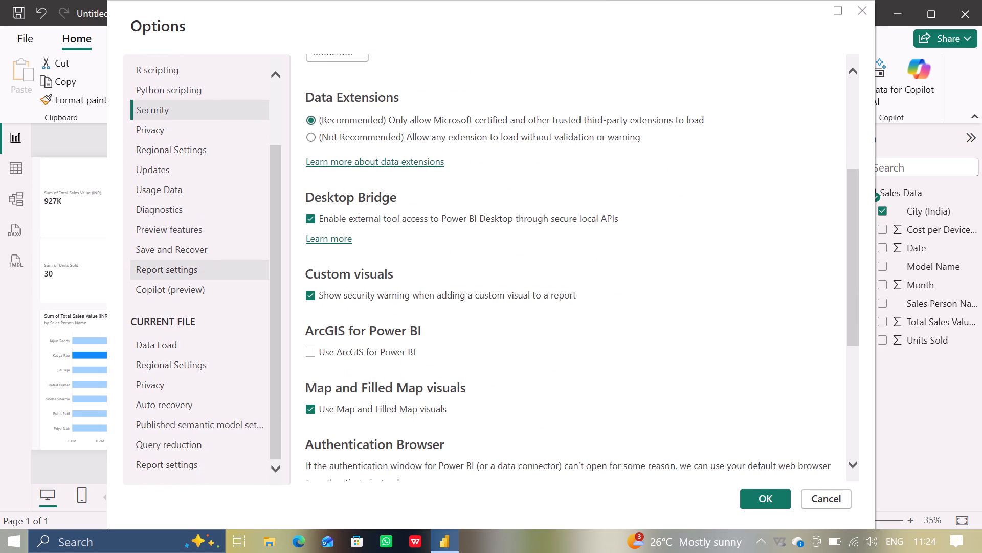
scroll(170, 350, "down", 1)
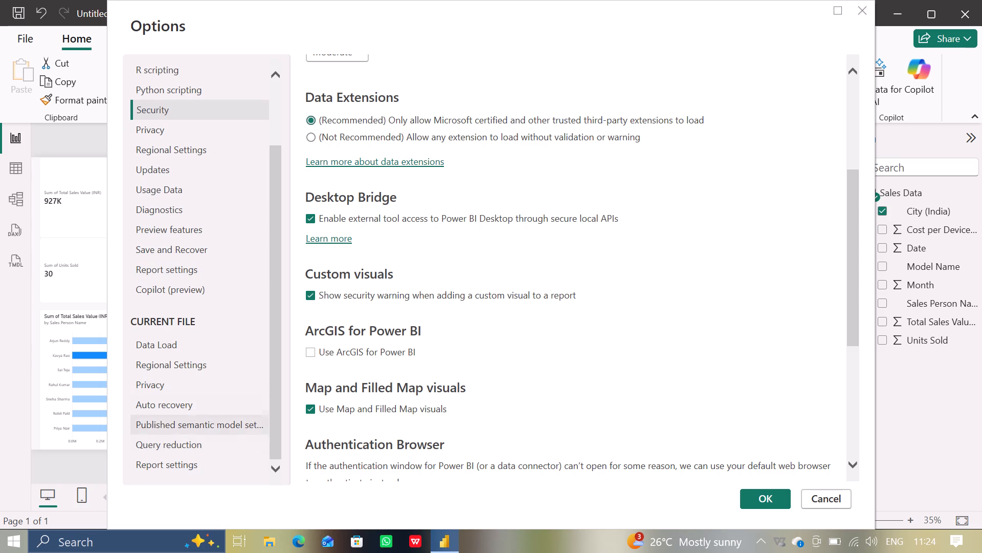
scroll(196, 329, "up", 2)
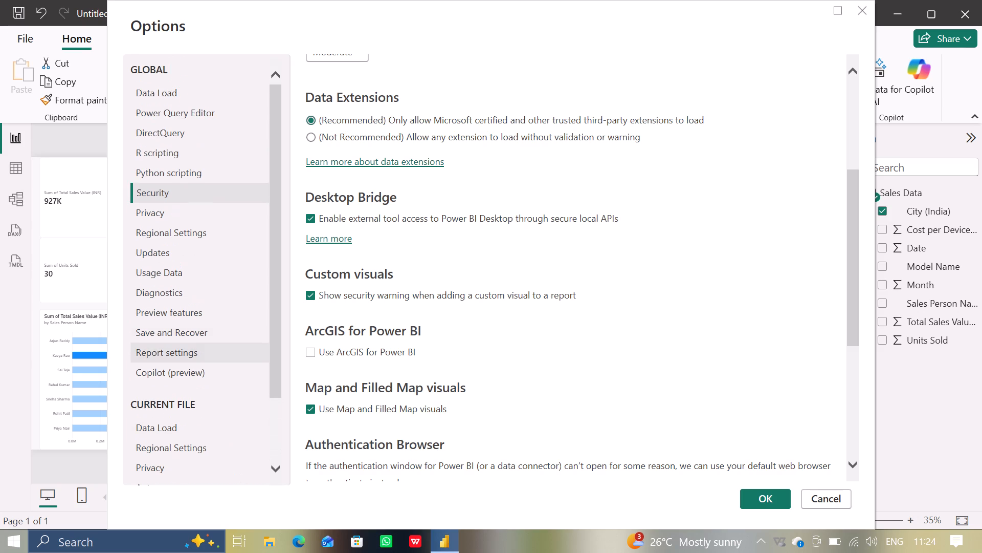
scroll(193, 348, "up", 2)
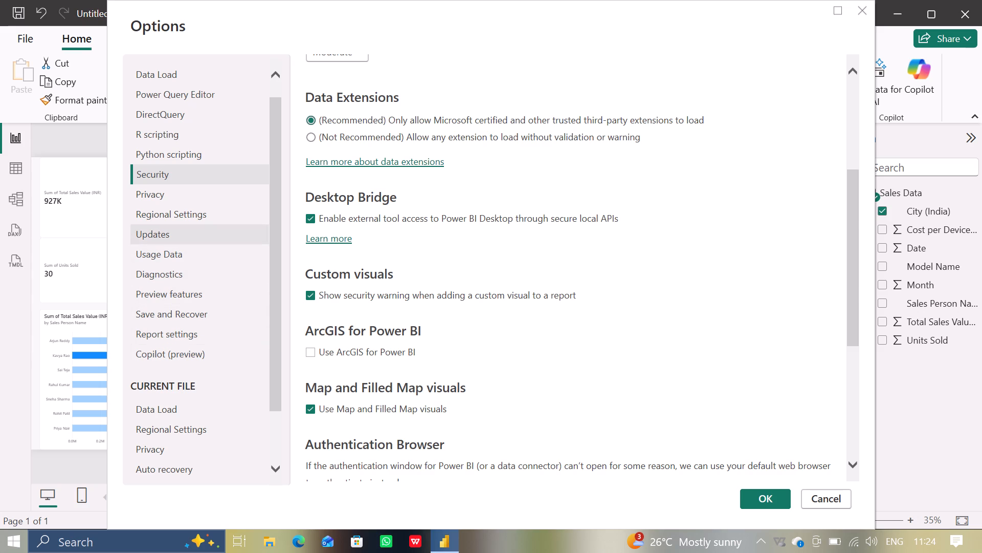
left_click(184, 210)
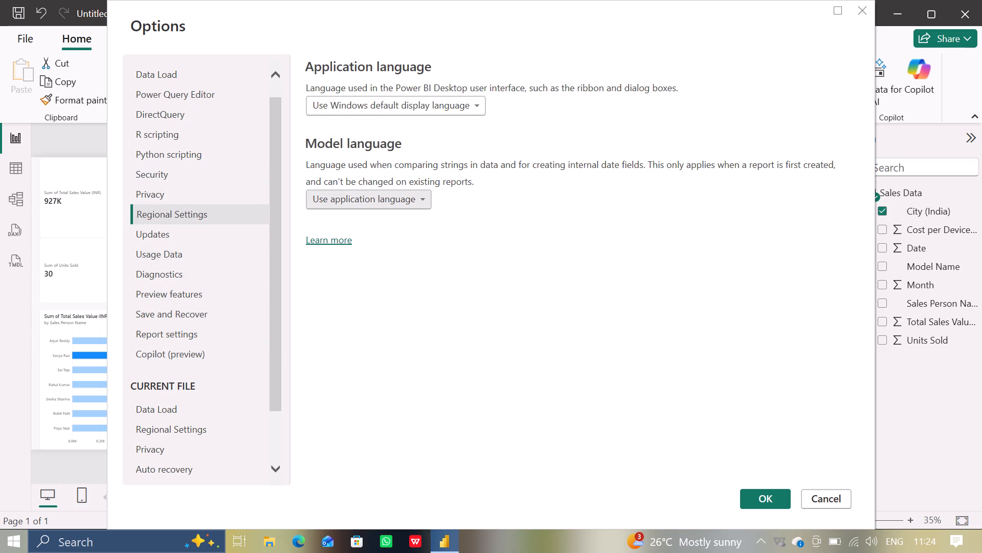
scroll(259, 245, "right", 1)
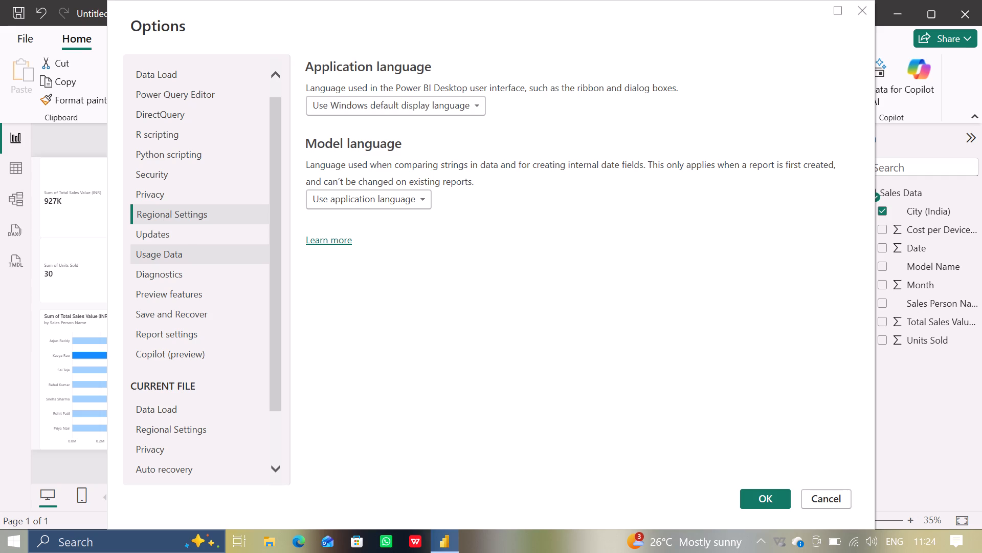
left_click(196, 185)
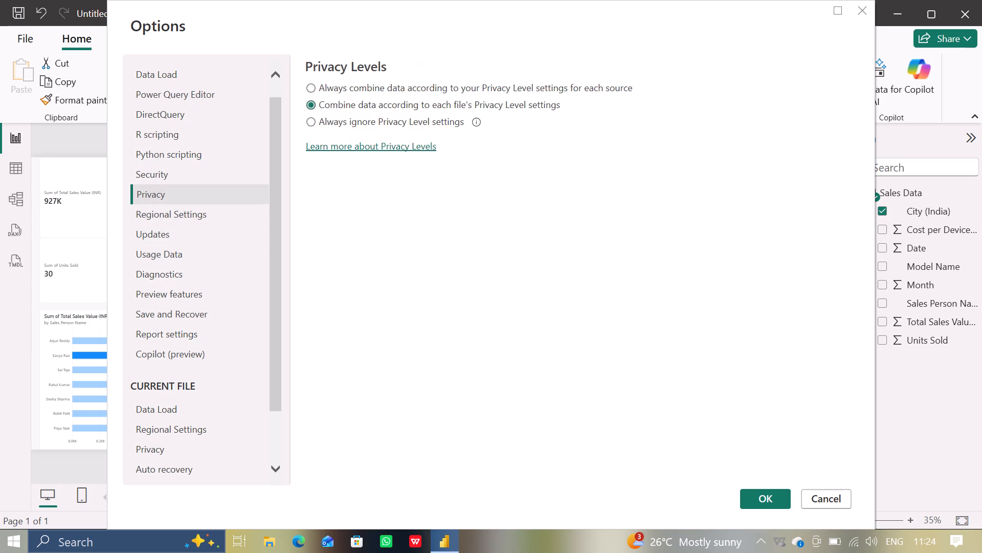
left_click(177, 175)
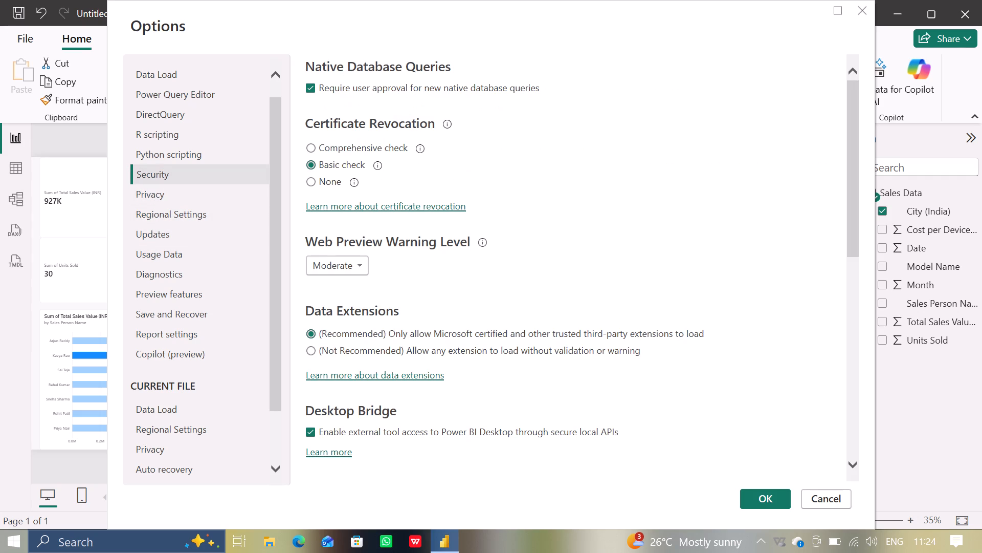
left_click(188, 134)
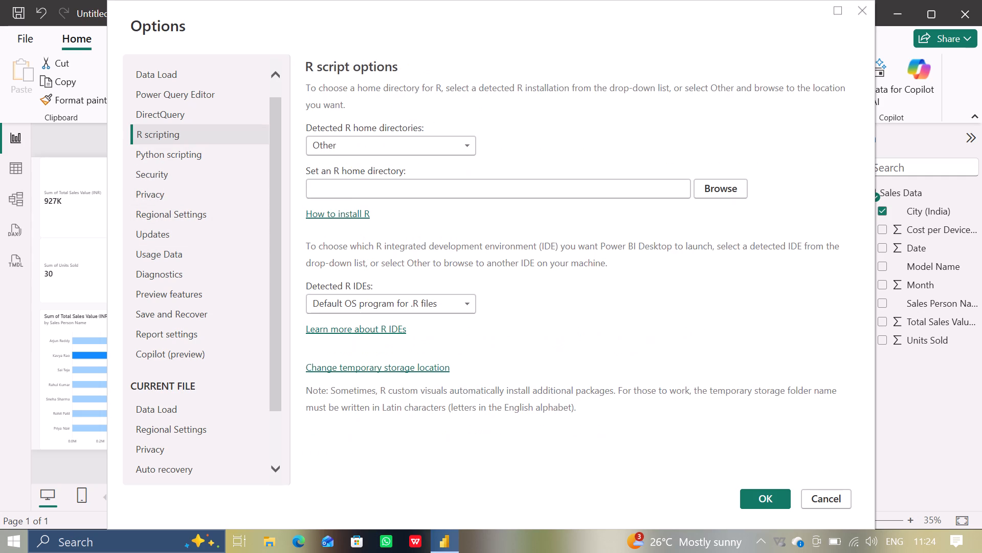
left_click(194, 117)
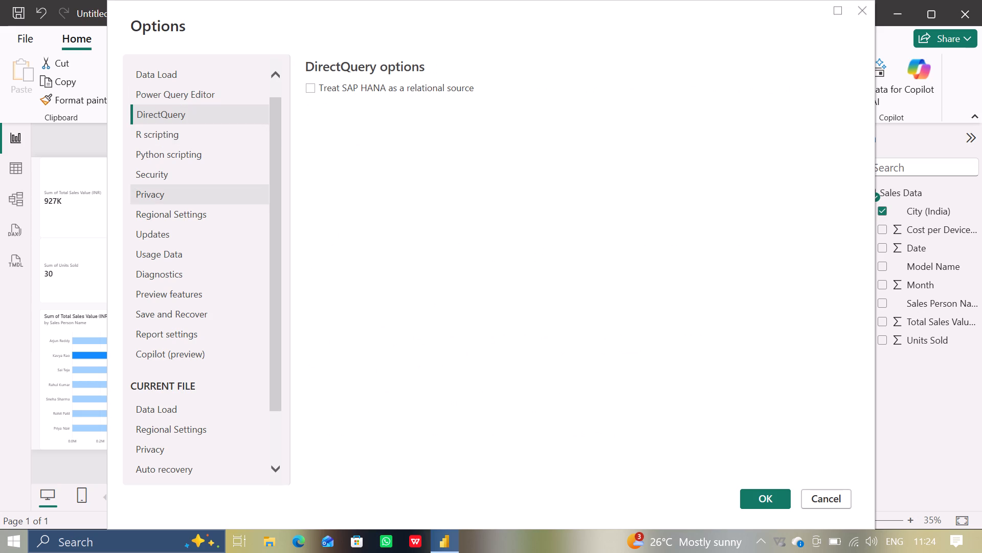
Review the global security options again and apply them with Use Map and Filled Map visuals enabled.
left_click(198, 172)
scroll(489, 396, "down", 4)
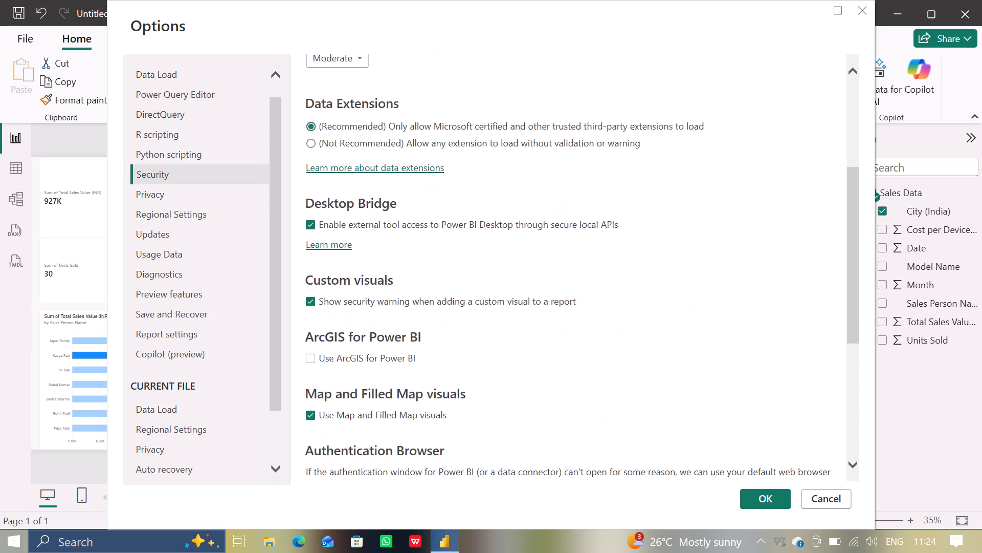
scroll(489, 396, "down", 1)
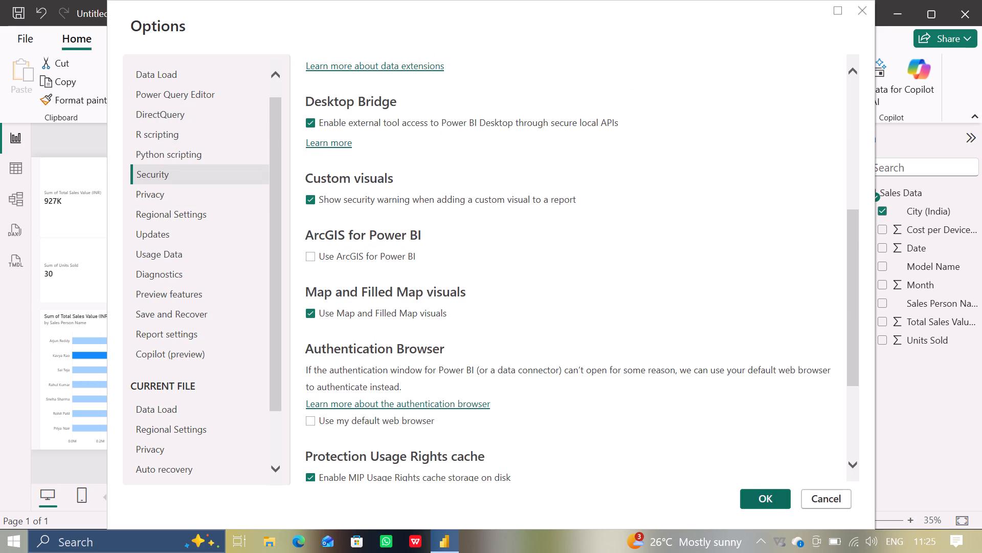
left_click(757, 493)
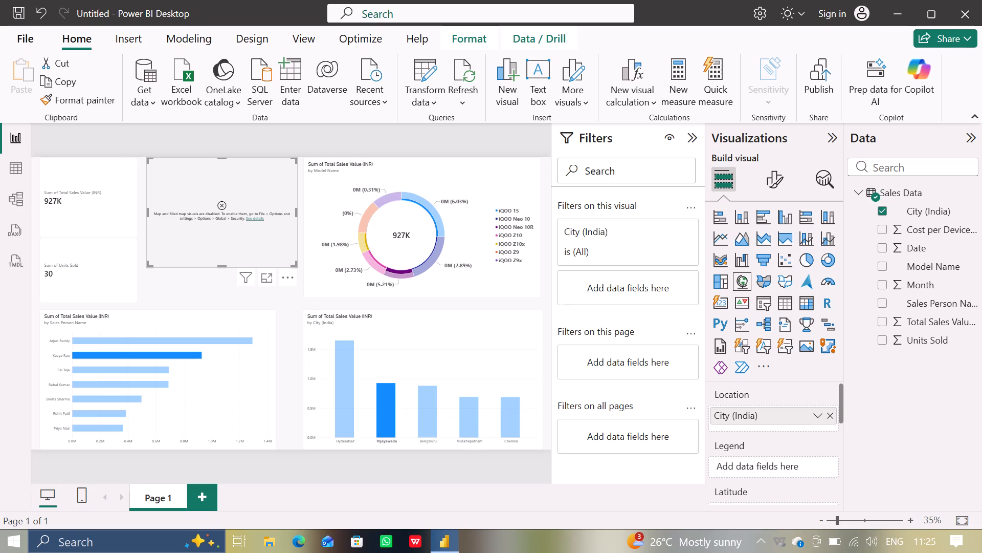
Check the formatting options of the City (India) map visual, and return to its build settings.
left_click(768, 175)
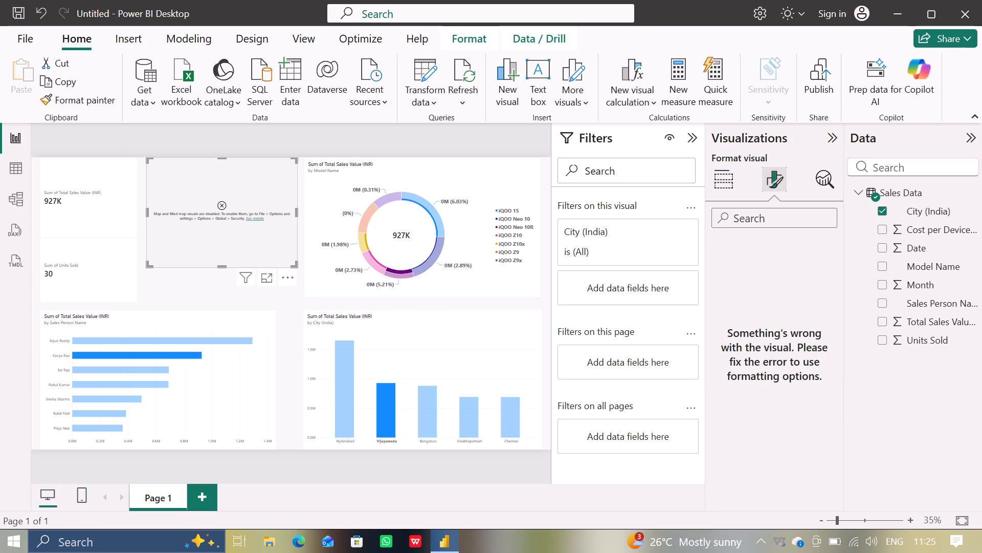
left_click(726, 188)
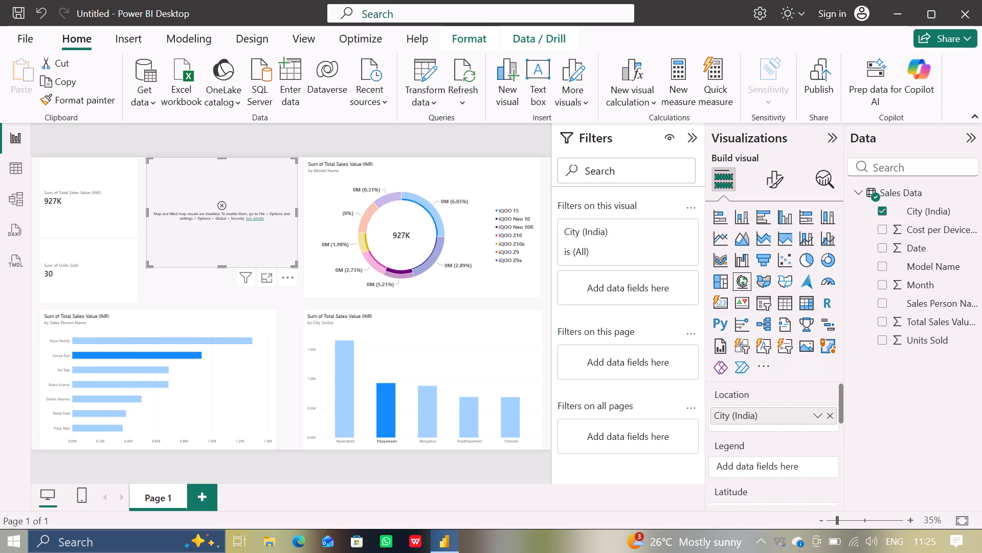
Clear the Vijayawada highlight in the Sum of Total Sales Value by City (India) column chart.
left_click(470, 366)
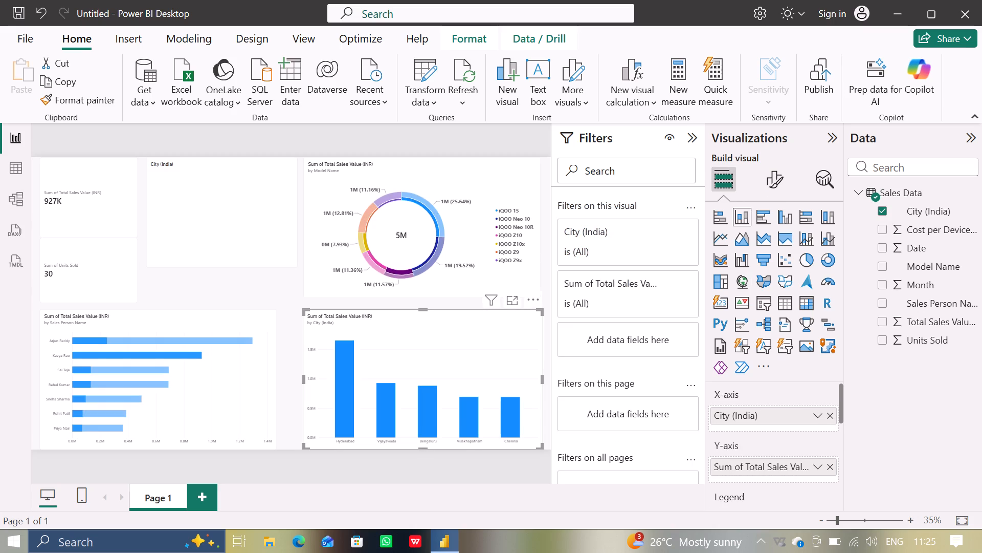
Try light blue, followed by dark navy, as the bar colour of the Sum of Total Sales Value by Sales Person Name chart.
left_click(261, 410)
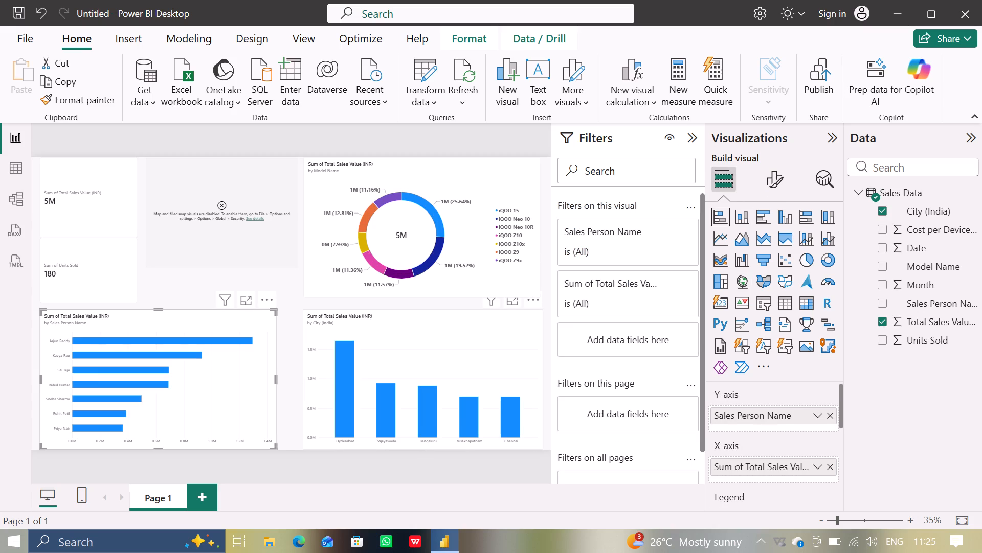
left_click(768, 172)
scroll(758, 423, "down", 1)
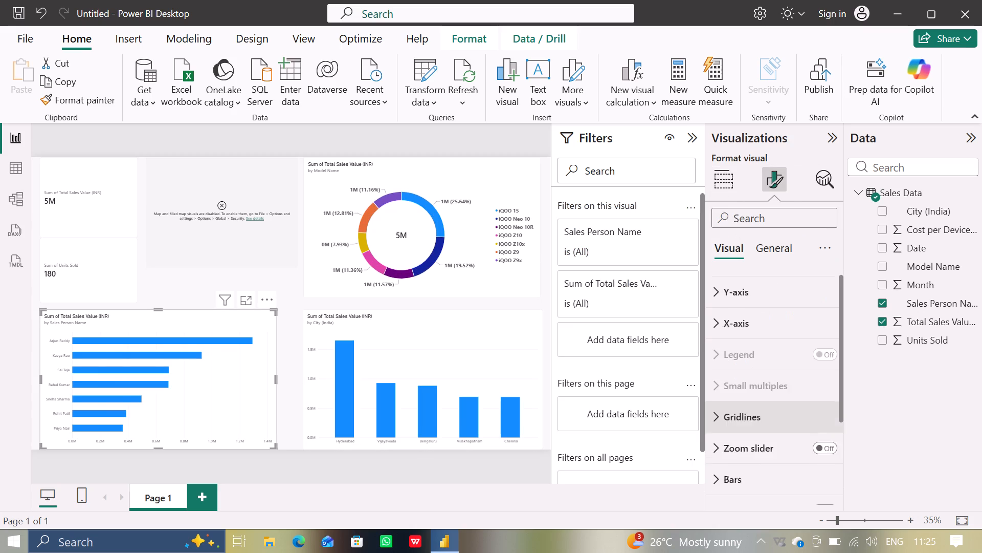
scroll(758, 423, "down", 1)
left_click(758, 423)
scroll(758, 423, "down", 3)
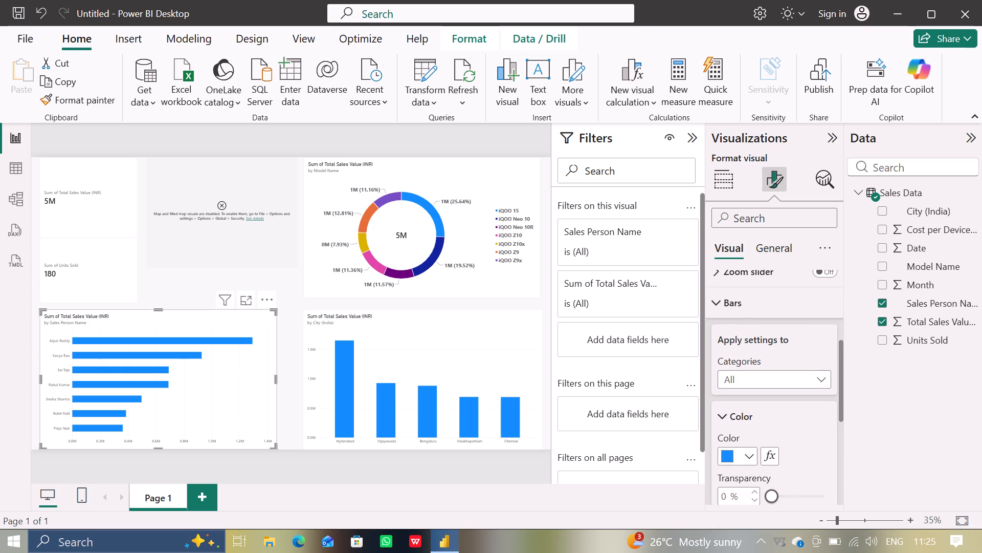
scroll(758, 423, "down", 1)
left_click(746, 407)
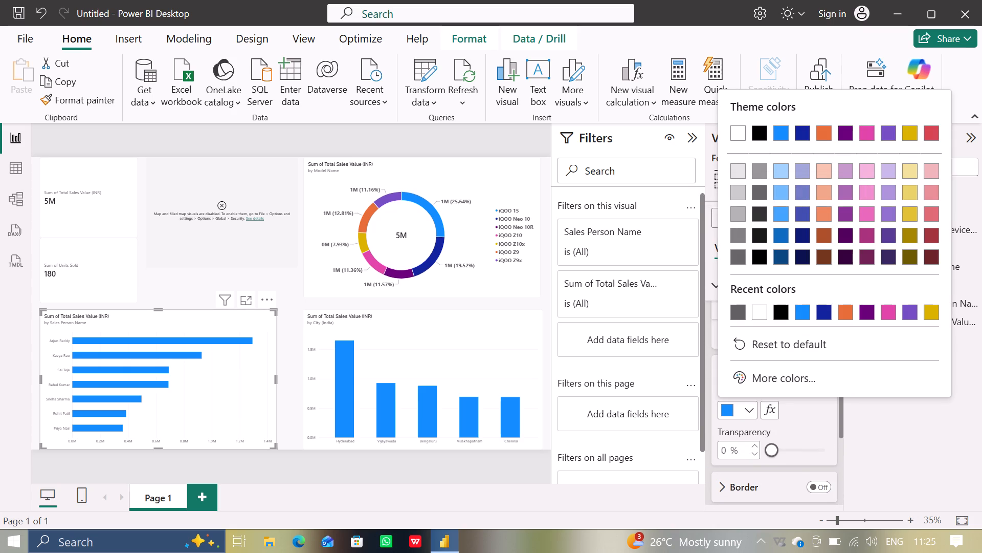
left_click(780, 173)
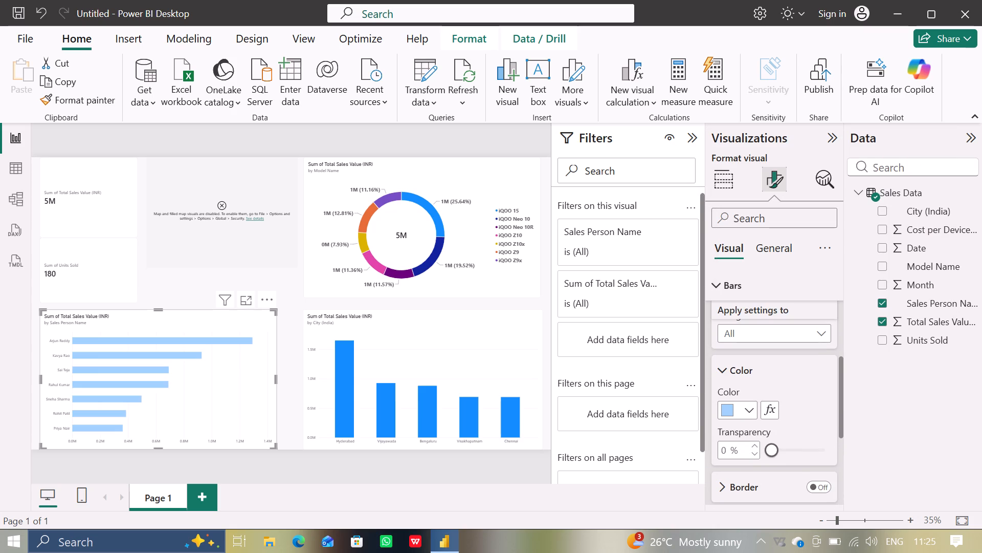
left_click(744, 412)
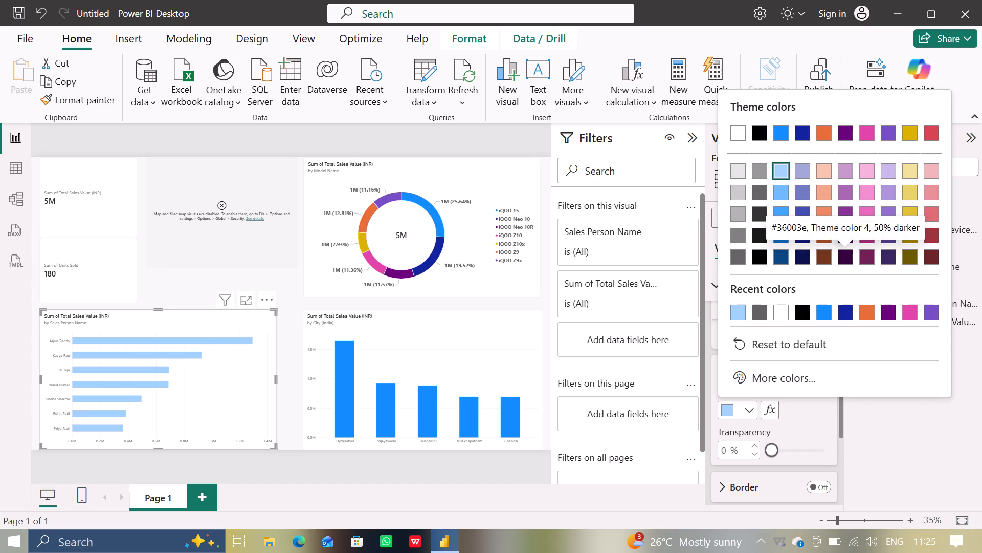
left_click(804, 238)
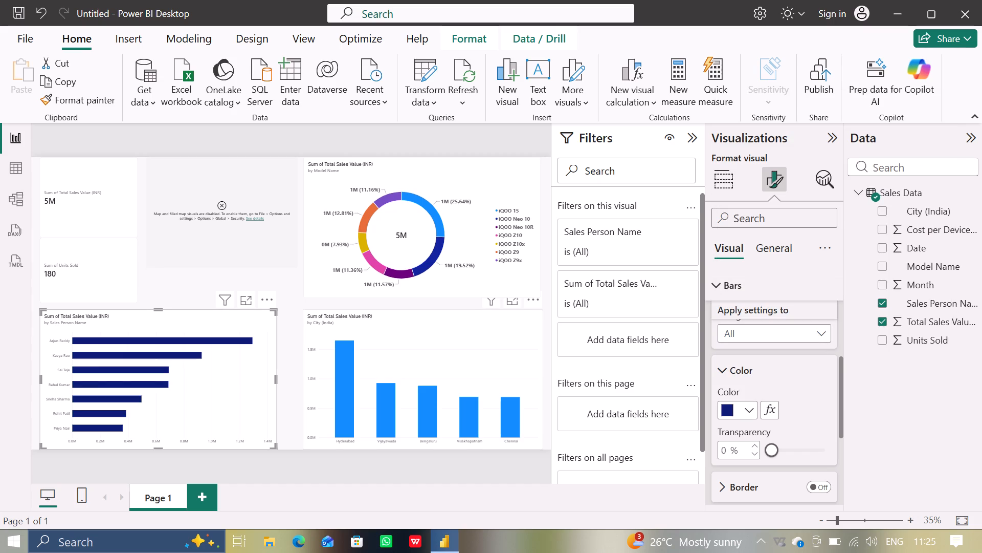
Set the bars of the Sum of Total Sales Value by Sales Person Name chart to the 25% darker theme blue, and deselect it.
left_click(753, 416)
left_click(777, 239)
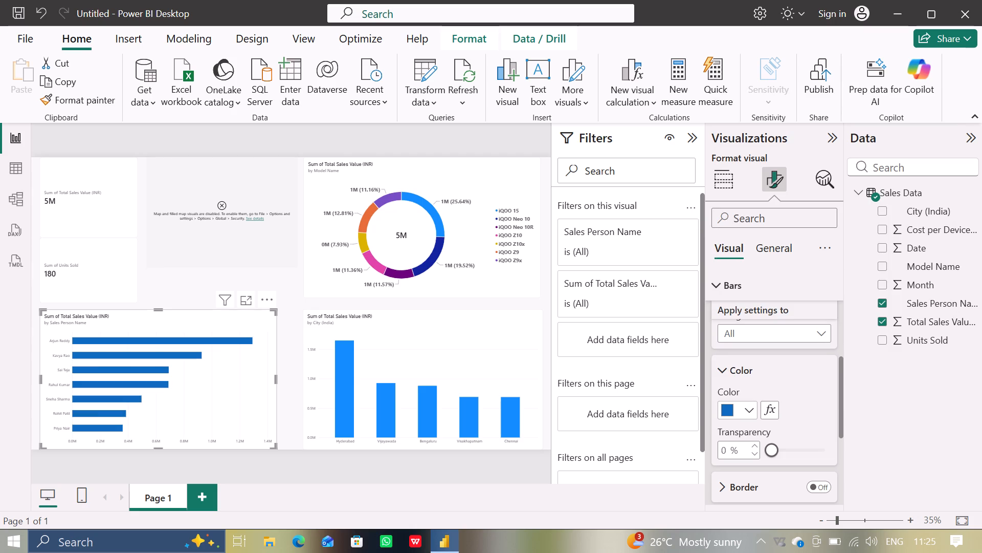
left_click(748, 410)
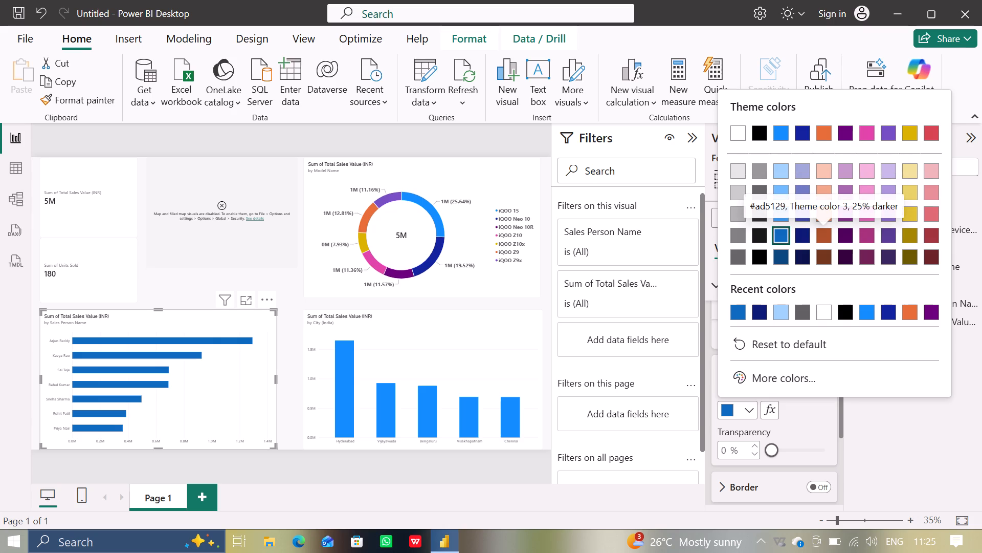
left_click(269, 252)
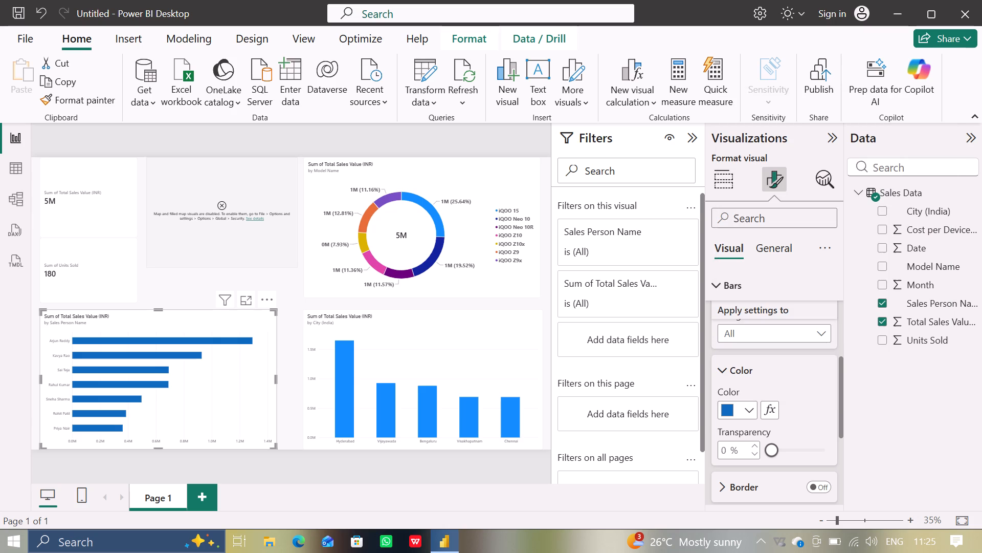
left_click(202, 287)
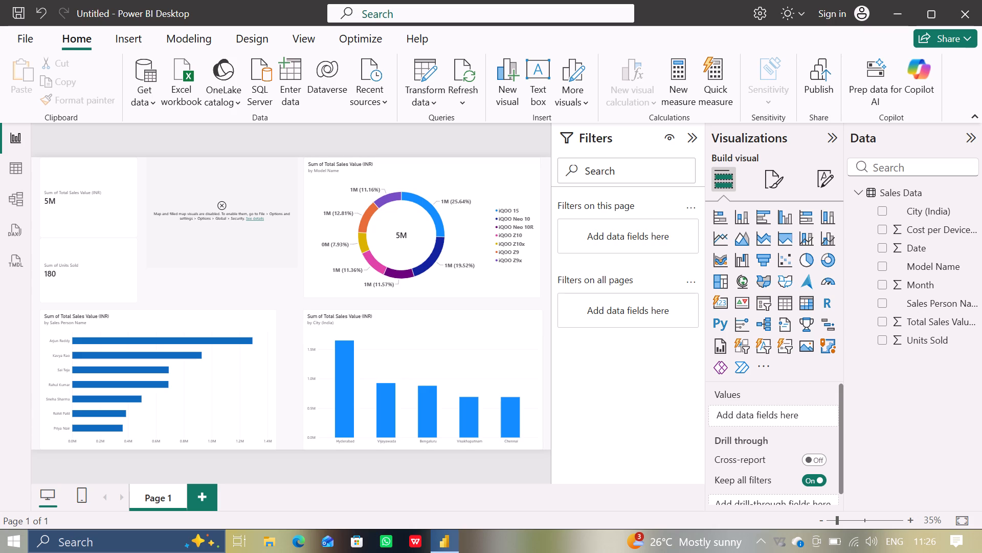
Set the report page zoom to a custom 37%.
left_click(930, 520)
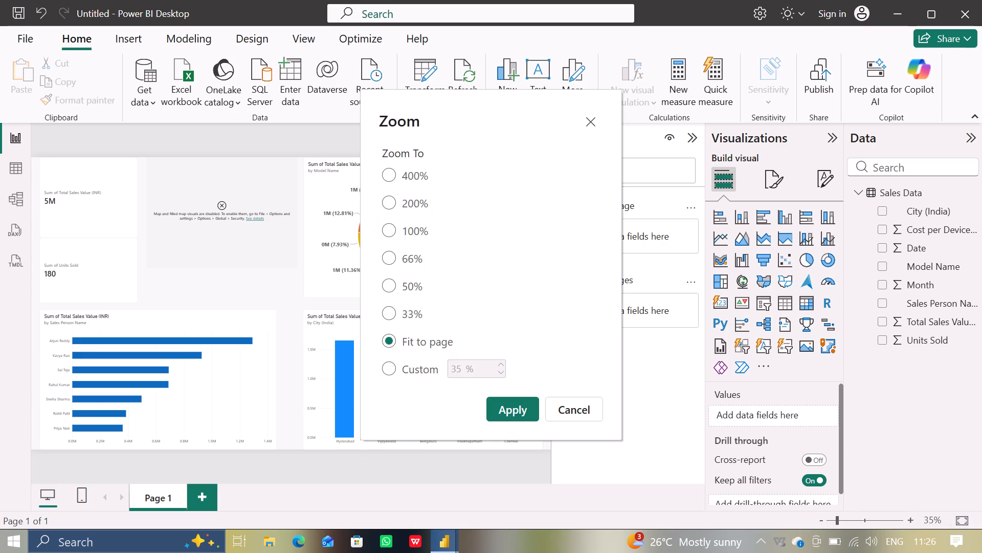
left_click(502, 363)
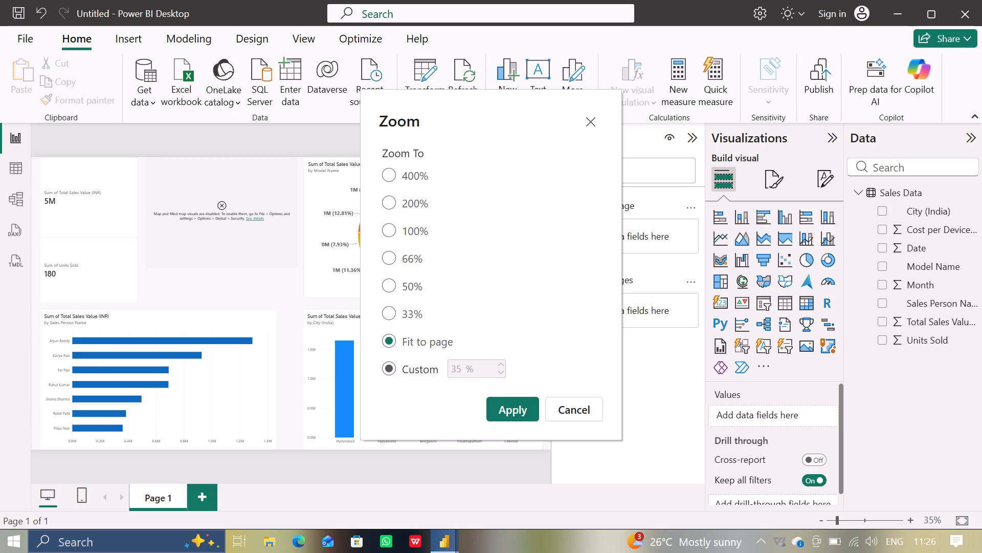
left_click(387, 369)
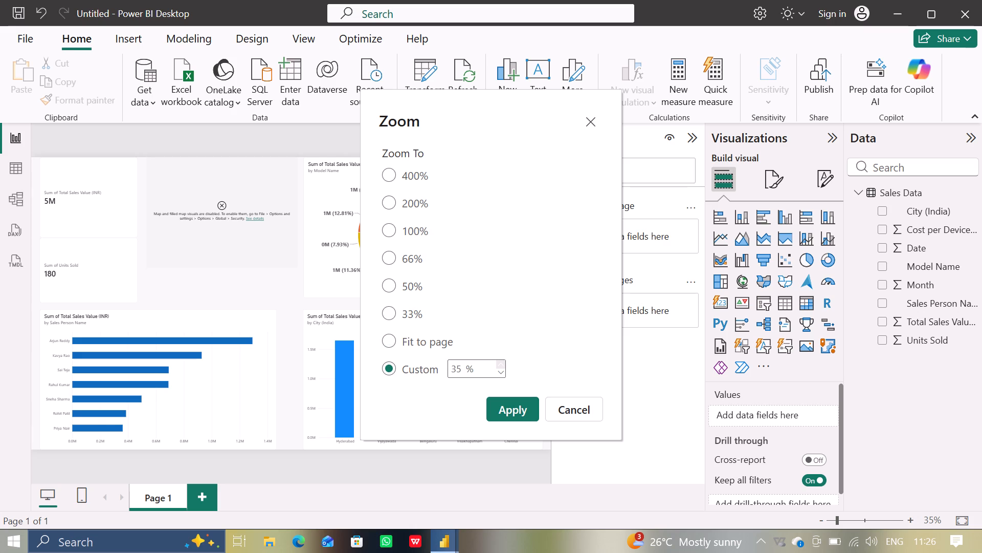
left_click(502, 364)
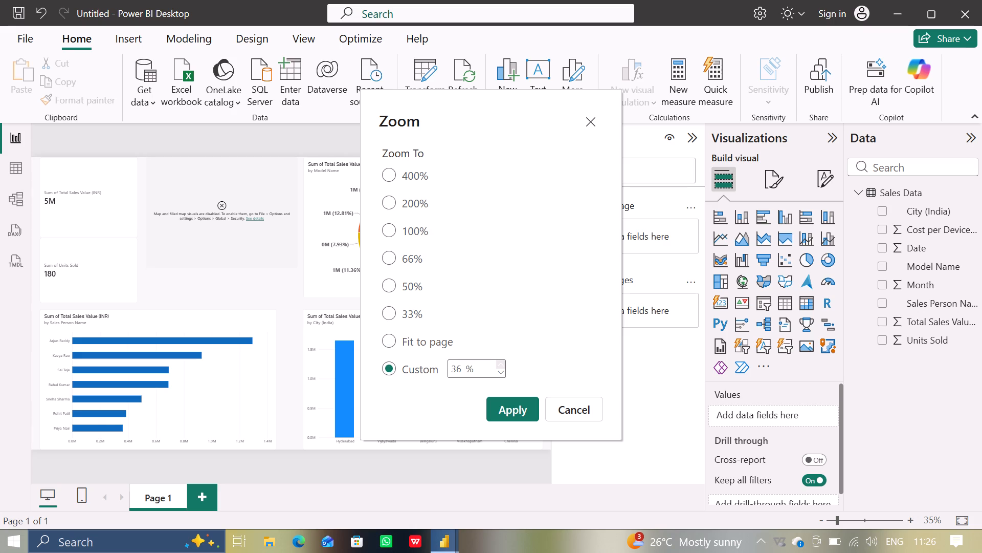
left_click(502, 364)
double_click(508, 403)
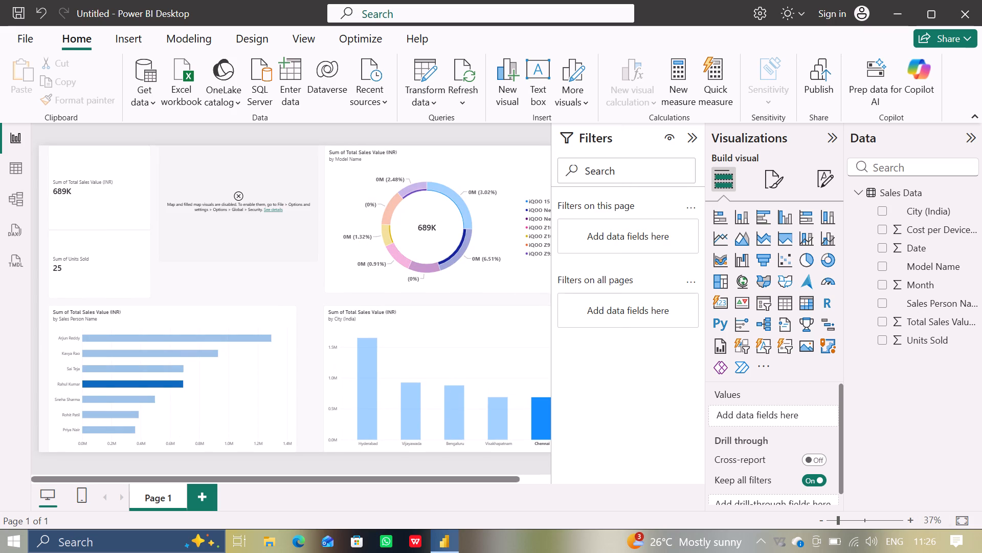
Set the custom zoom of the report page to 36%.
scroll(393, 465, "left", 2)
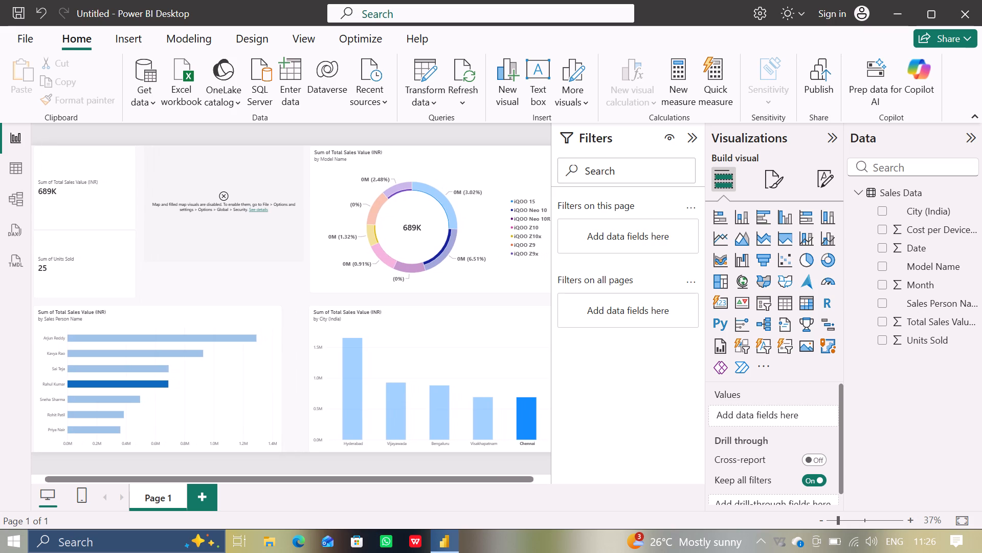
scroll(393, 465, "left", 2)
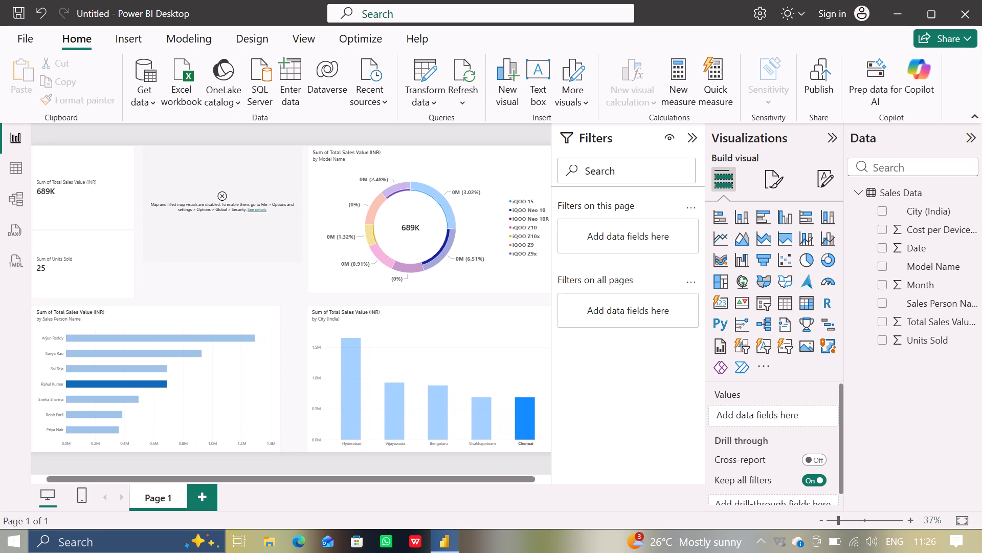
left_click(928, 514)
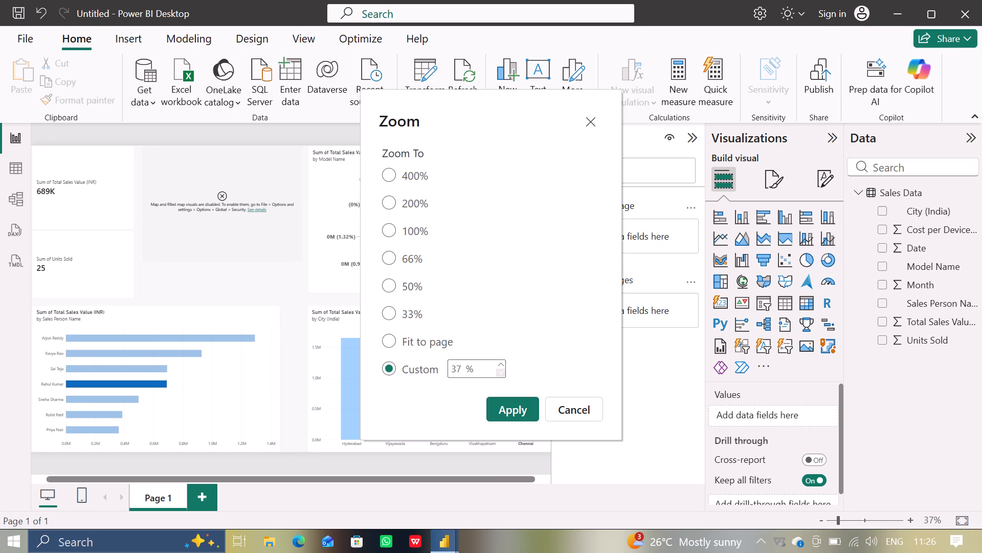
left_click(501, 372)
left_click(514, 402)
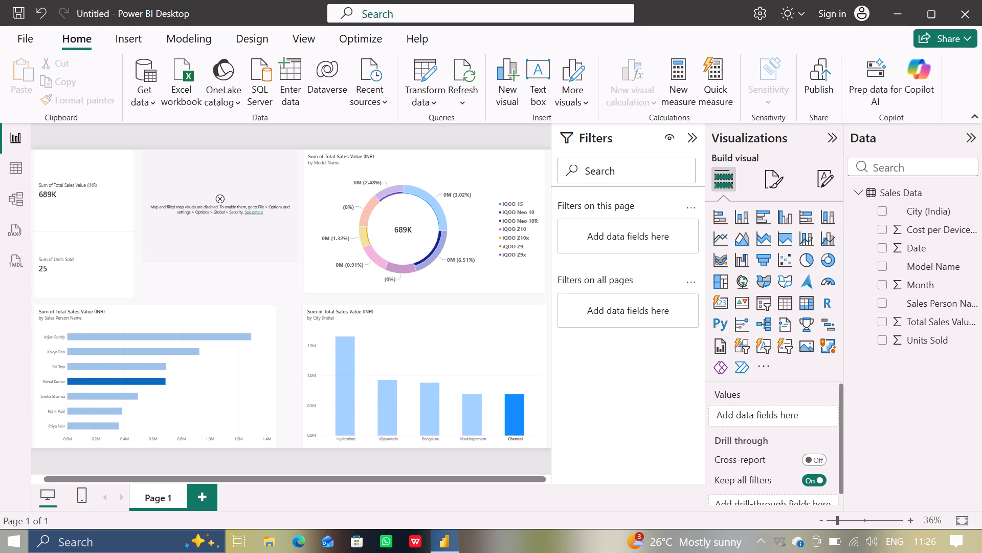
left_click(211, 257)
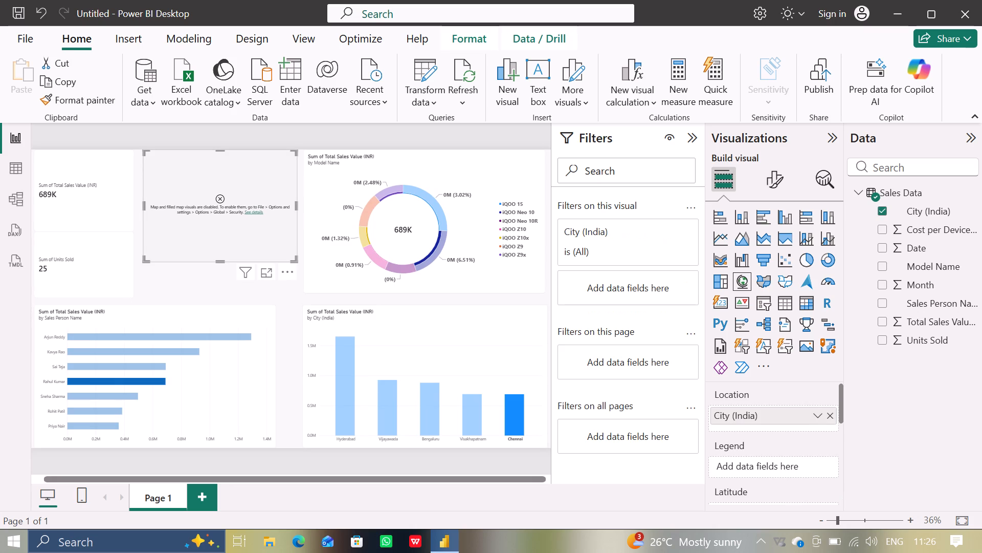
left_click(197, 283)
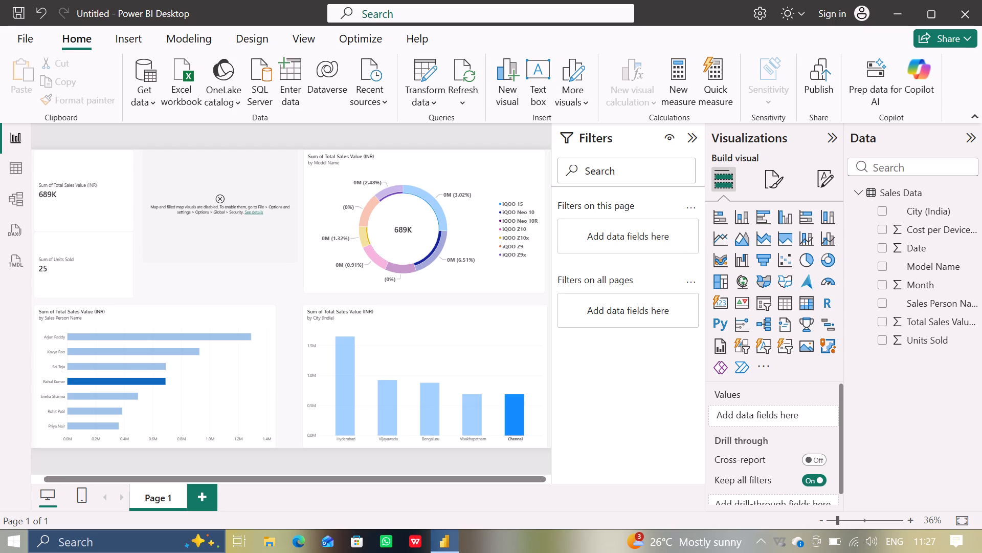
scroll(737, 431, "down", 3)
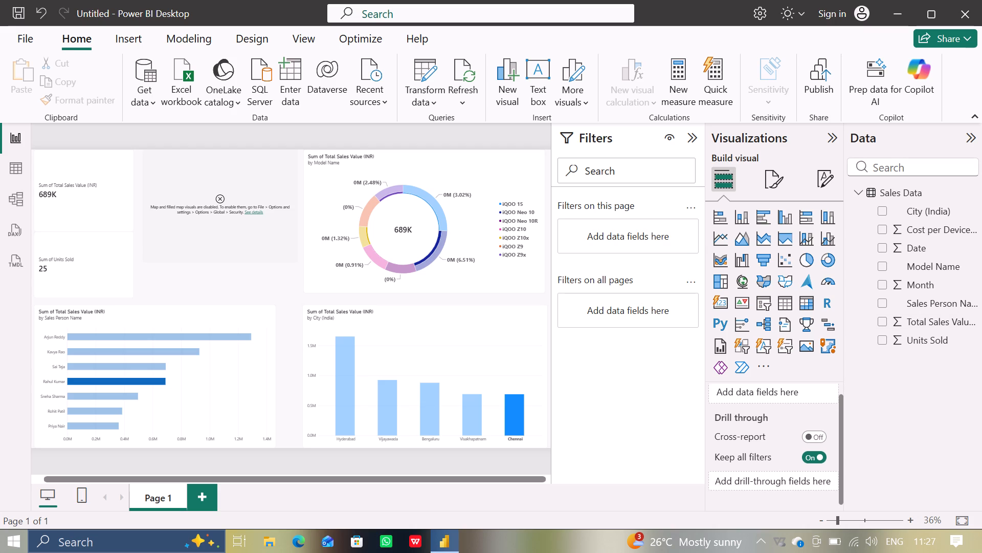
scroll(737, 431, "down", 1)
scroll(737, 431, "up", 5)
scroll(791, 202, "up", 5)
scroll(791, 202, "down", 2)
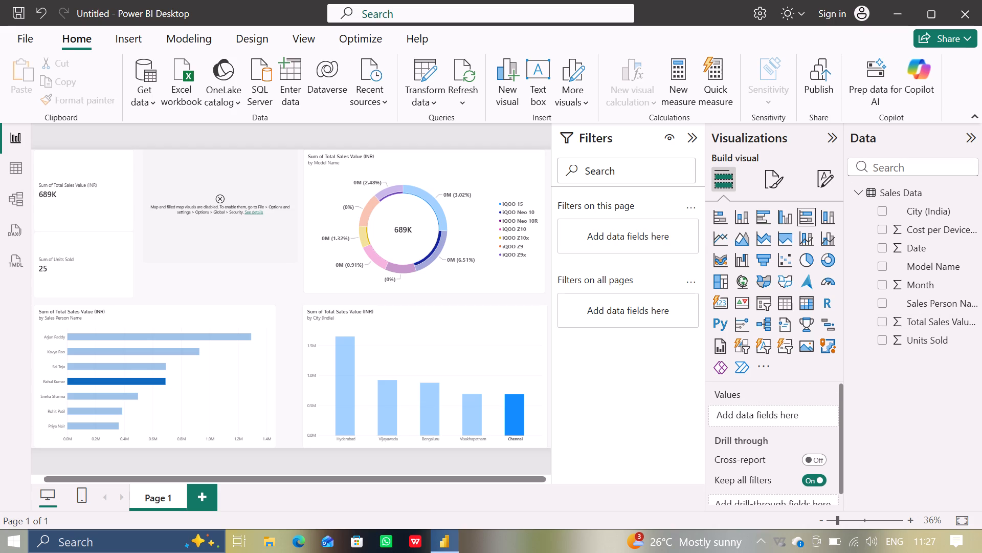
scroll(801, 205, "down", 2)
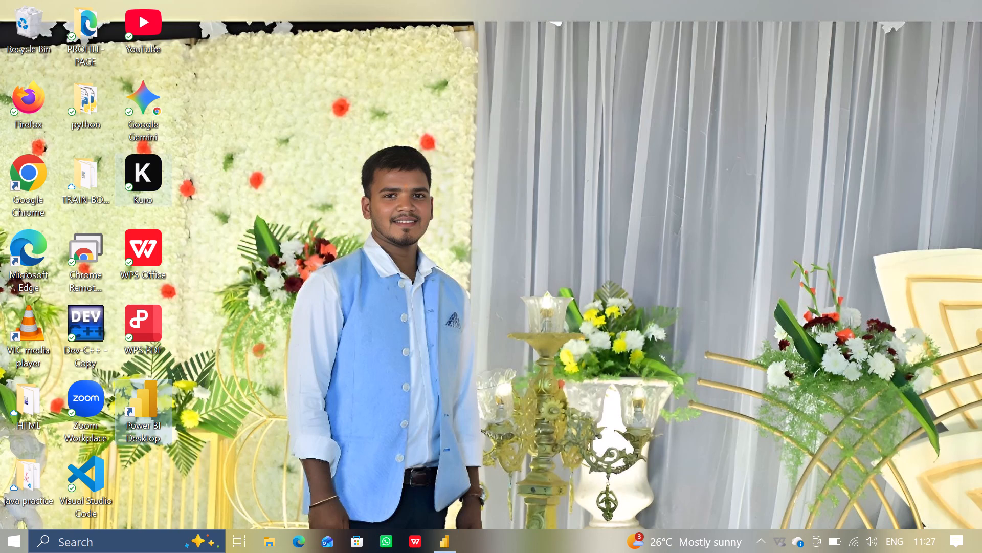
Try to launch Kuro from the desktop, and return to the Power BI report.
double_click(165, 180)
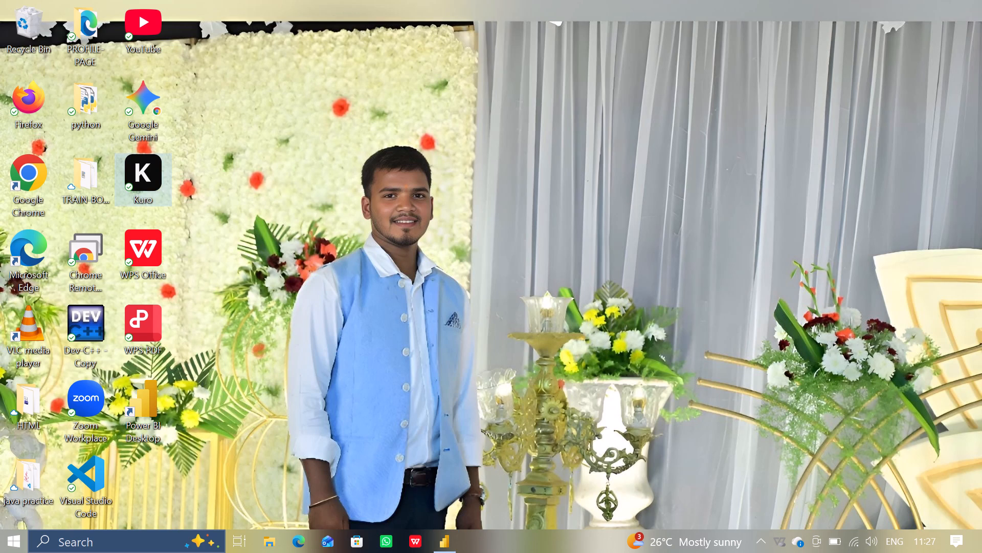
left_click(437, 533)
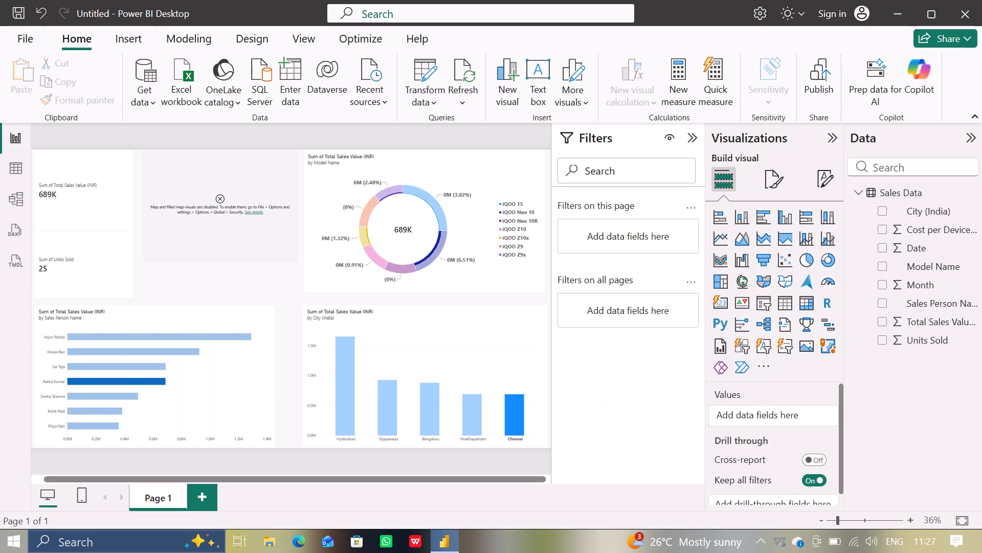
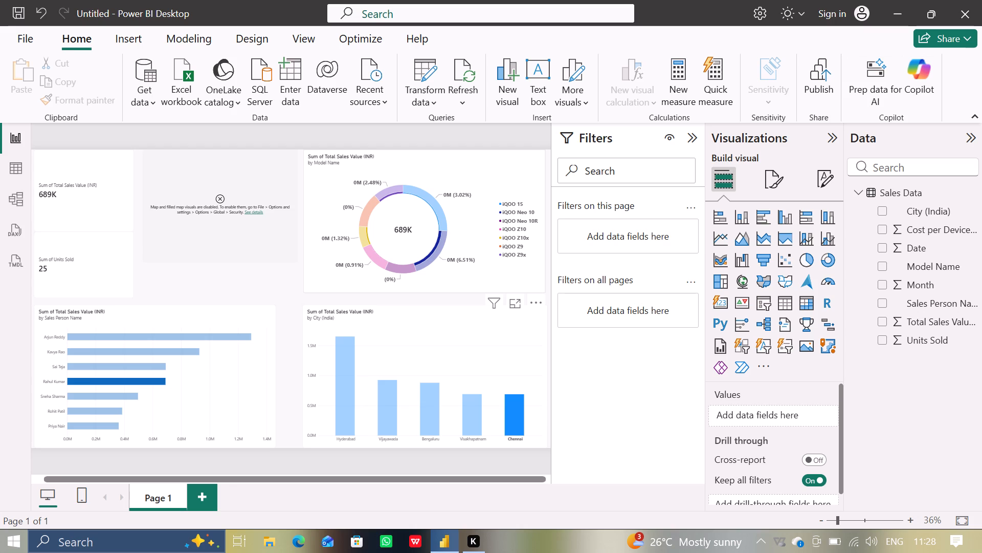
Save the report as a .pbix file named "sales data" in the Documents folder.
key("ctrl+shift+s")
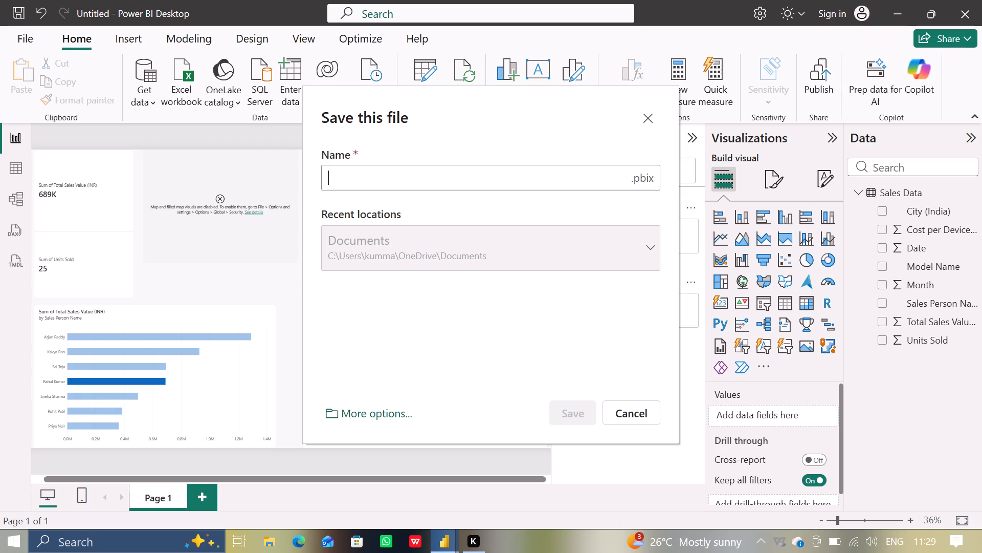
type("sal")
key("e")
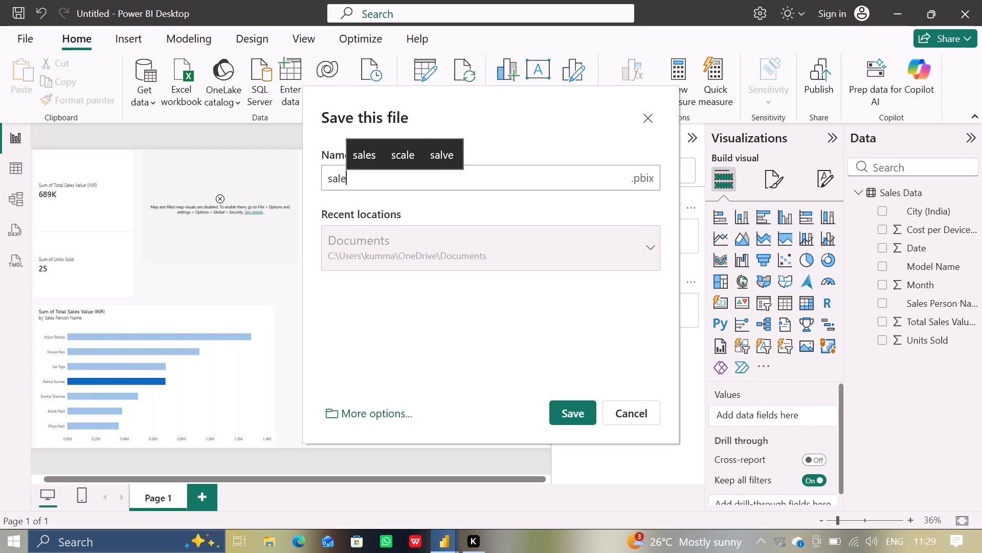
key("s")
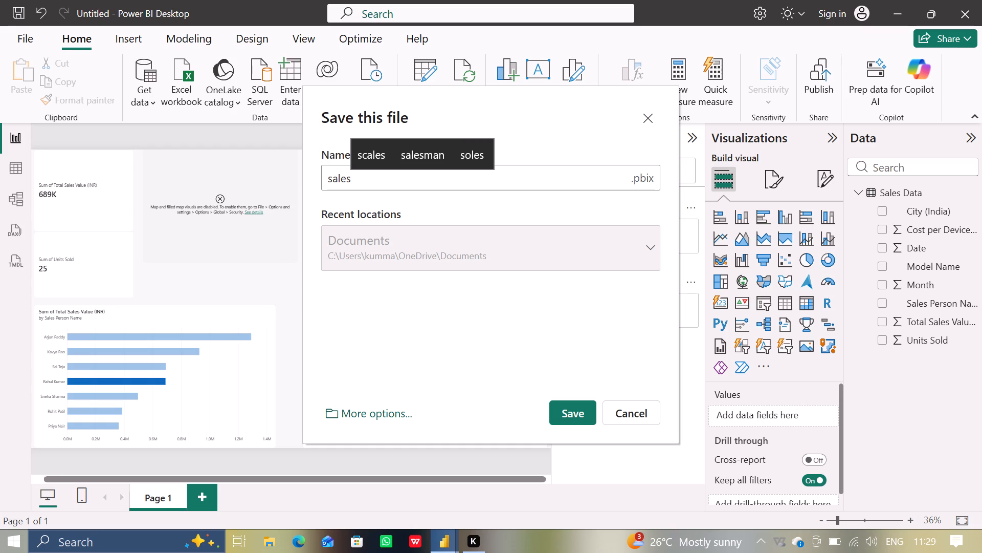
key("space")
type("data")
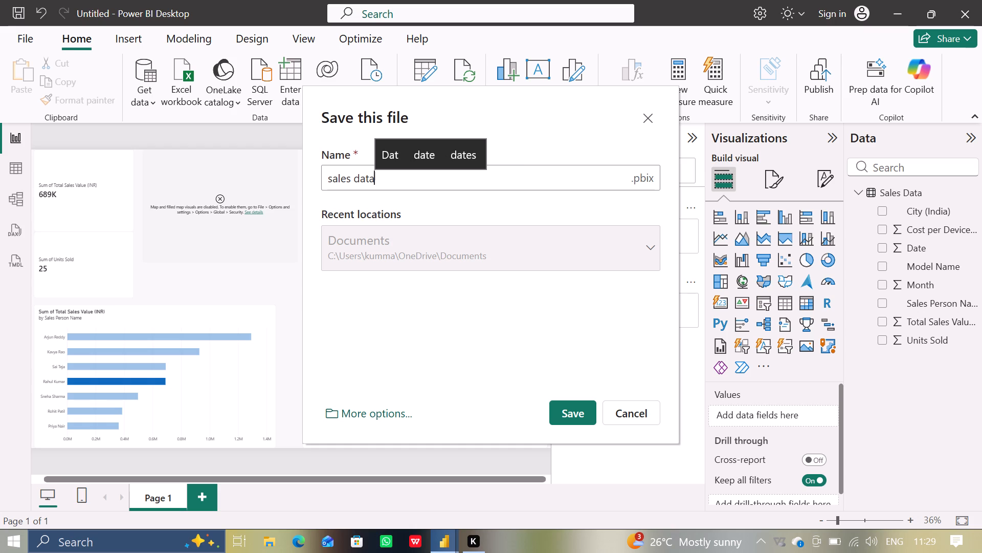
left_click(571, 415)
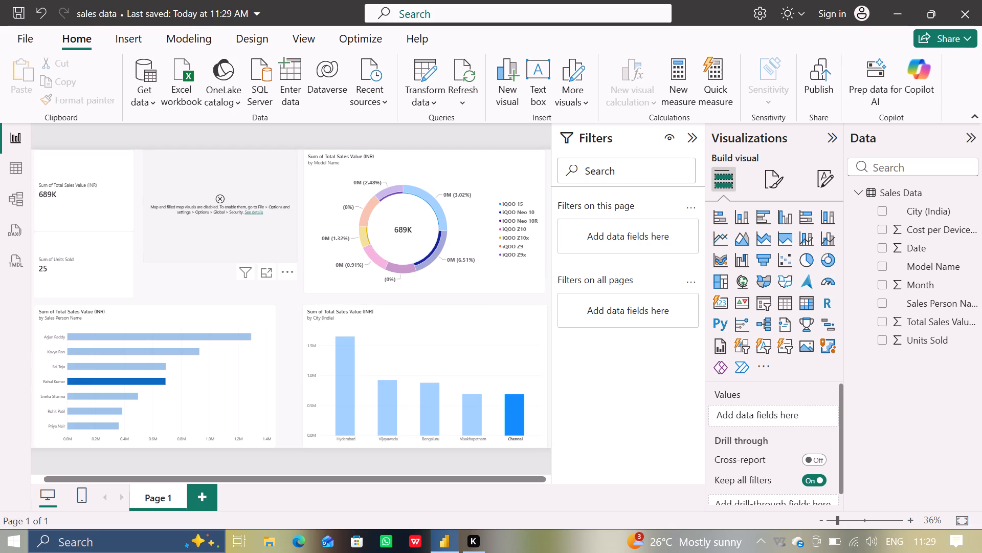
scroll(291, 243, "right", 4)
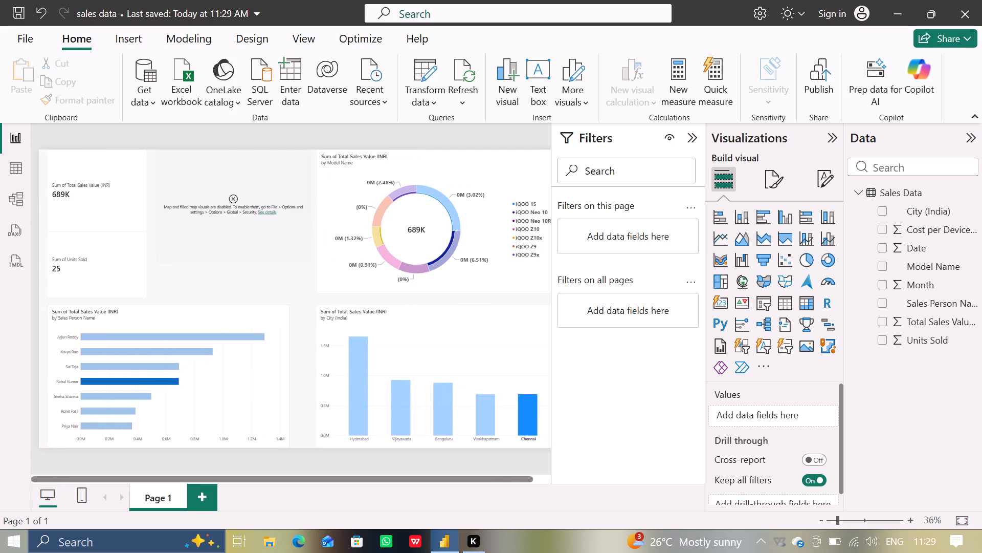
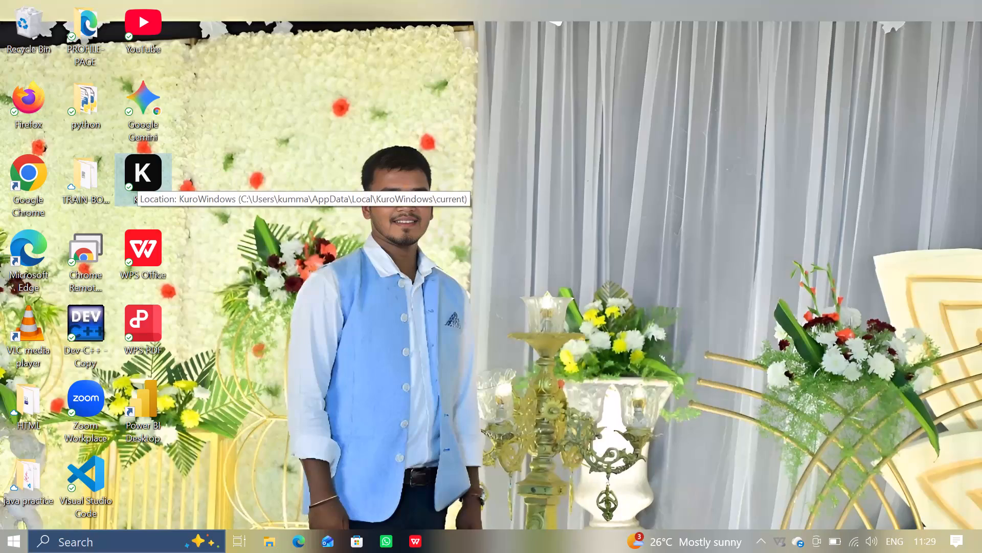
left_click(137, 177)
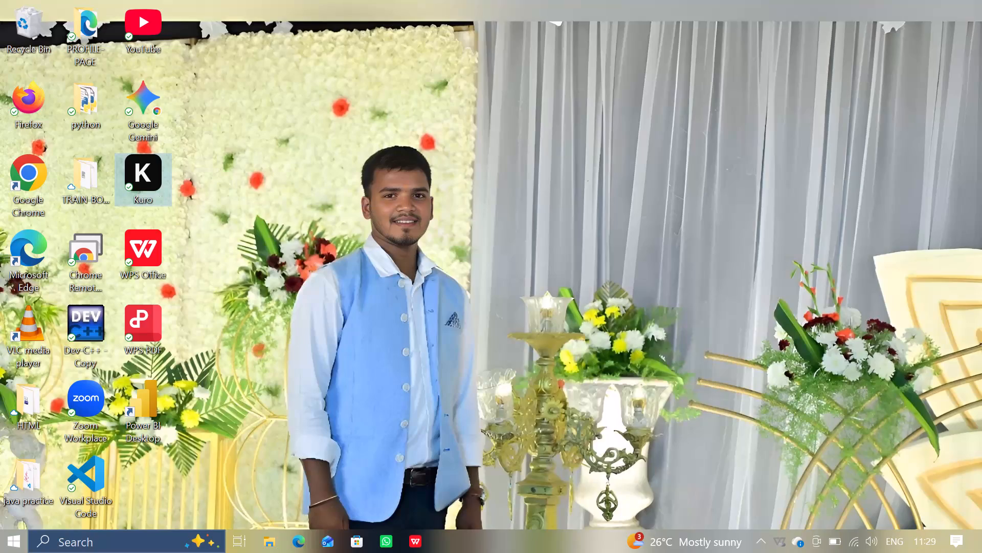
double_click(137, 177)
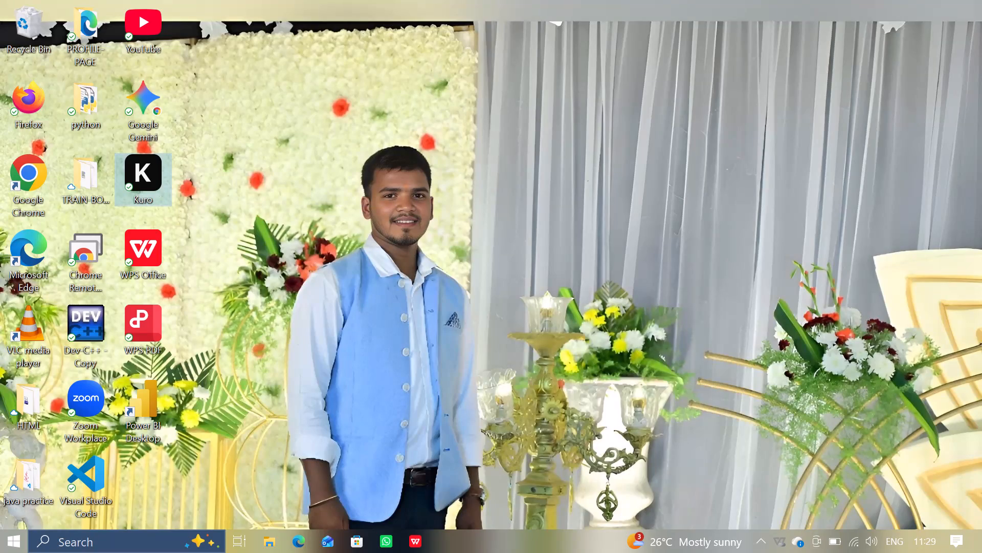
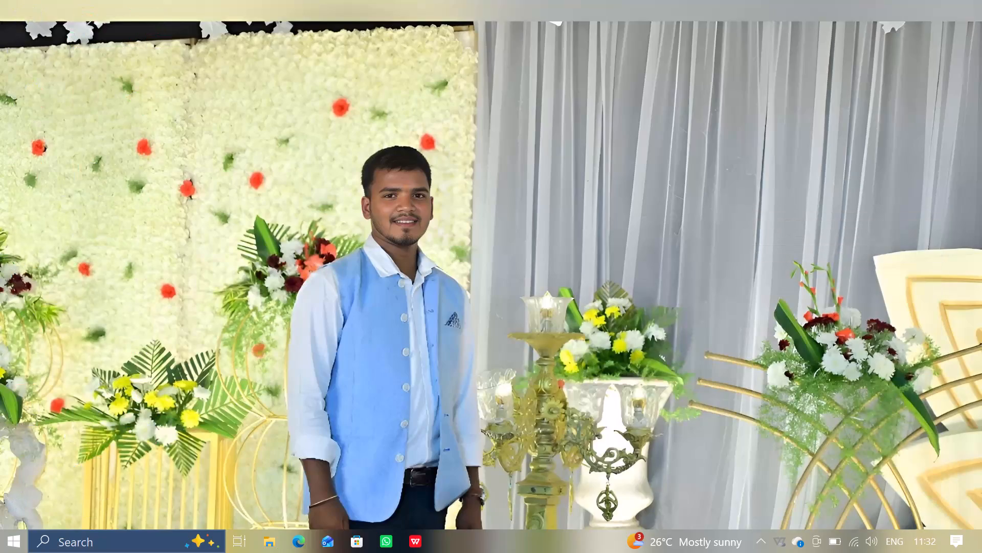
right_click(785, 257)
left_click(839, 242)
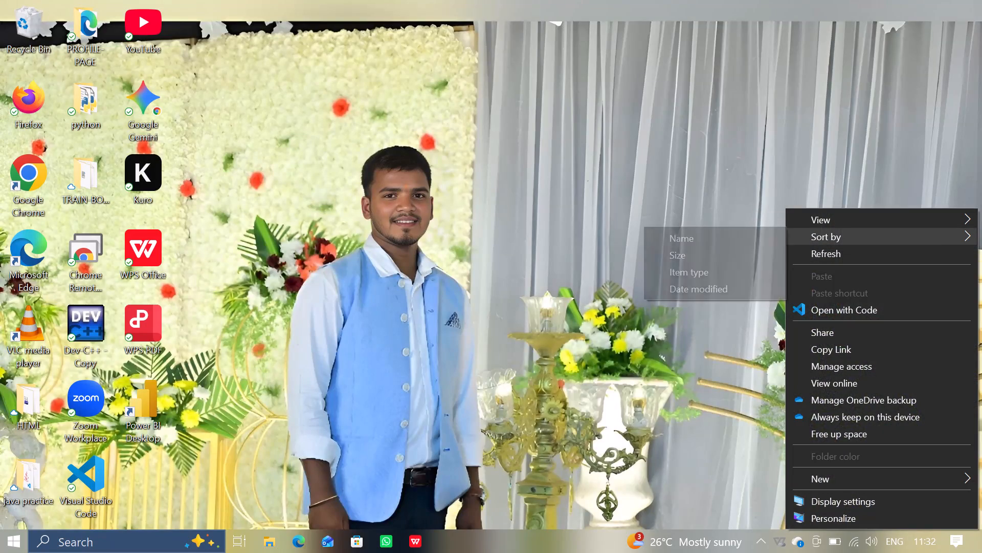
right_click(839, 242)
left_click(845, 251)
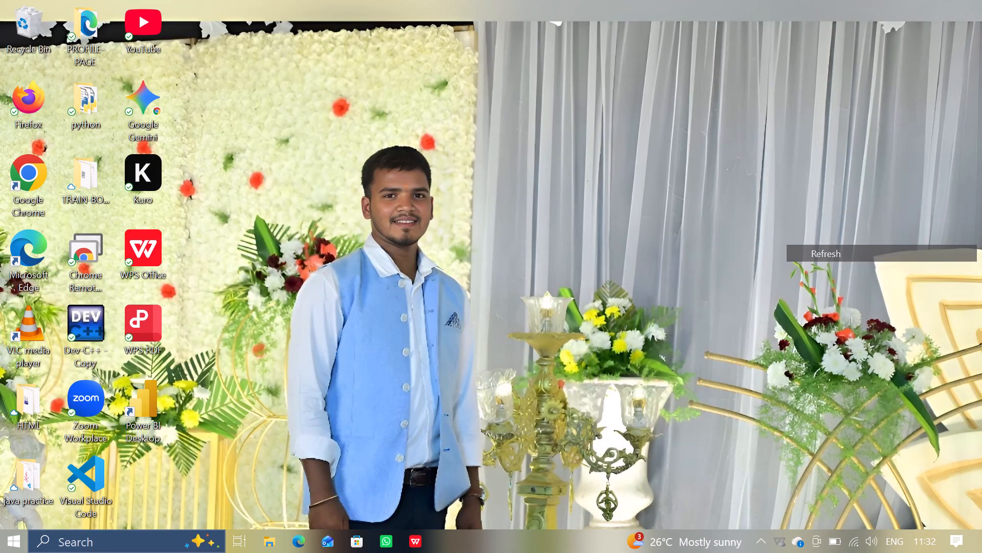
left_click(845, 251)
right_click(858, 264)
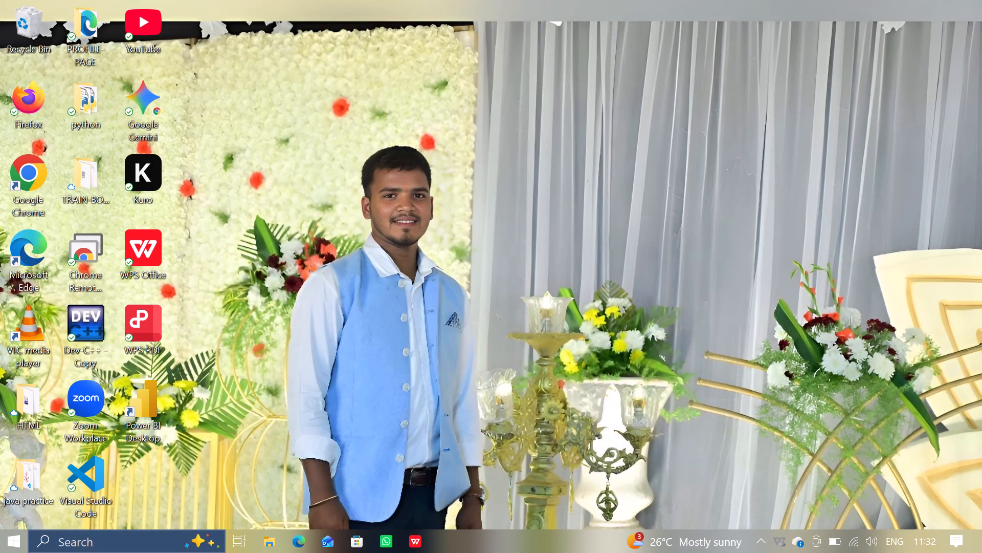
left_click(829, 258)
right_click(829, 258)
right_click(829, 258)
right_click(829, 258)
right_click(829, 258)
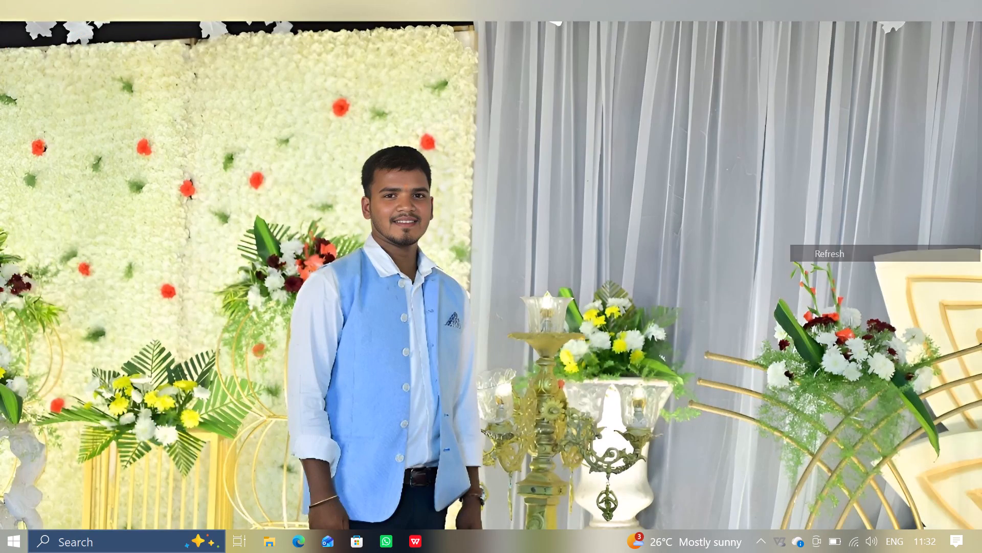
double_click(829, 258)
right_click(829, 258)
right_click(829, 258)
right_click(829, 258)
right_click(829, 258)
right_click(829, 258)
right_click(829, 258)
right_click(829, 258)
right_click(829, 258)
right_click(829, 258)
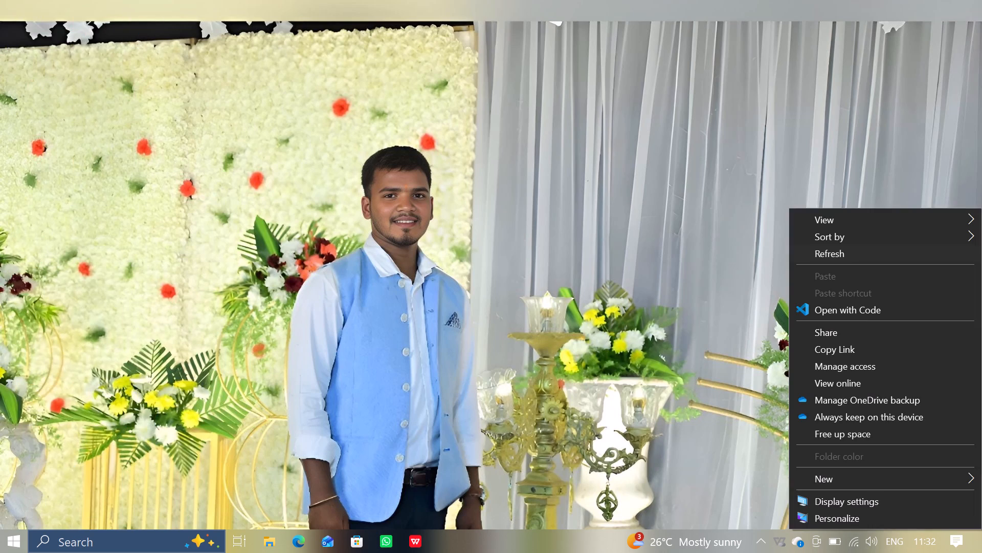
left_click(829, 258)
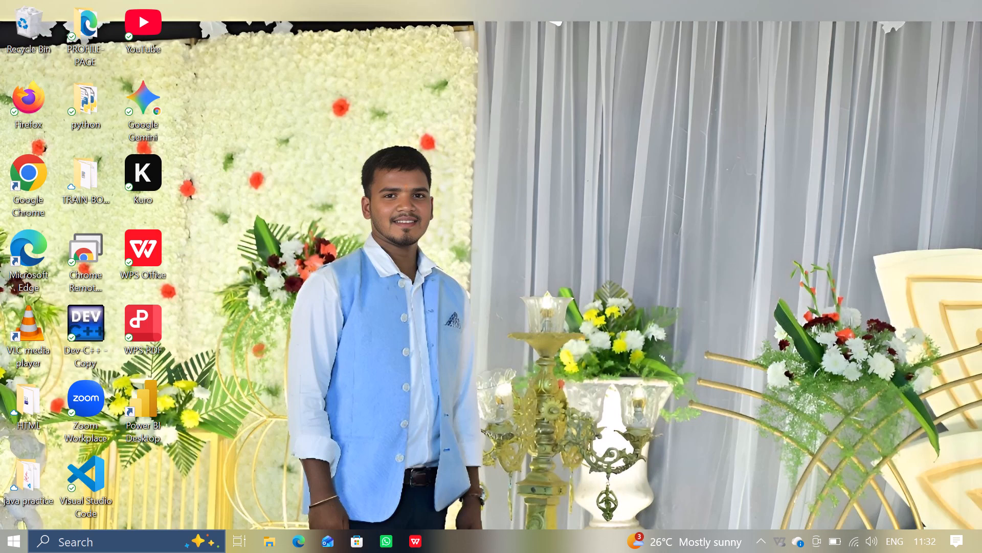
Shut down the computer from the Windows desktop.
key("super+x")
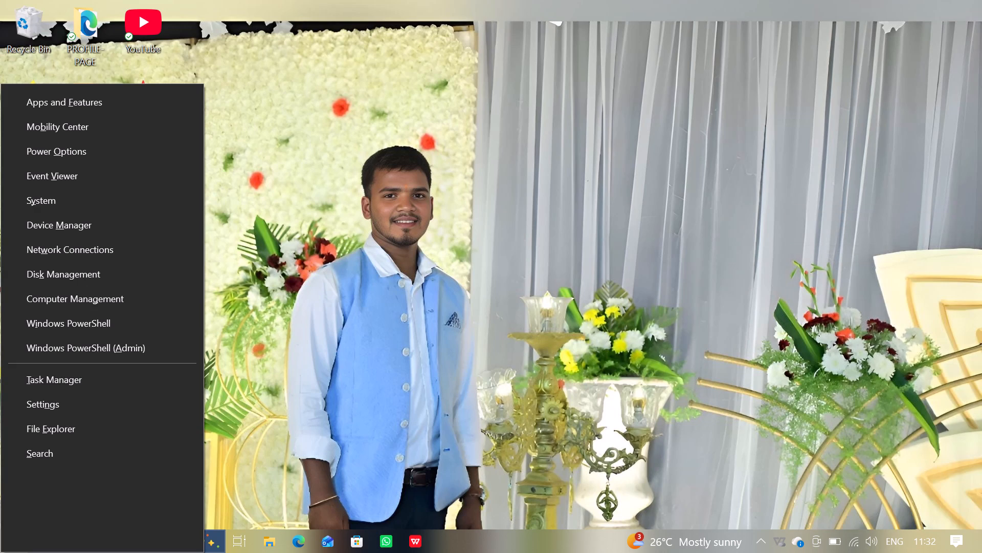
type("uu")
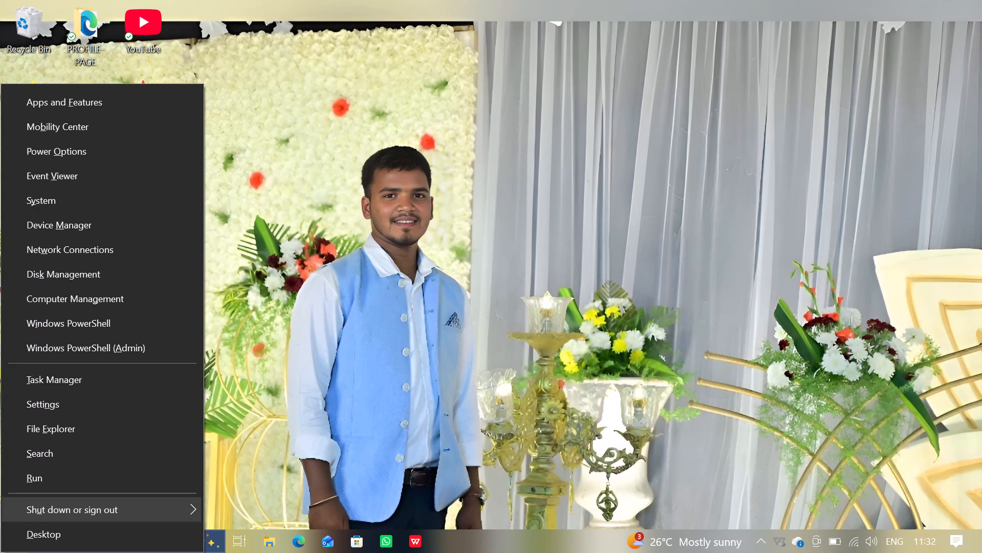